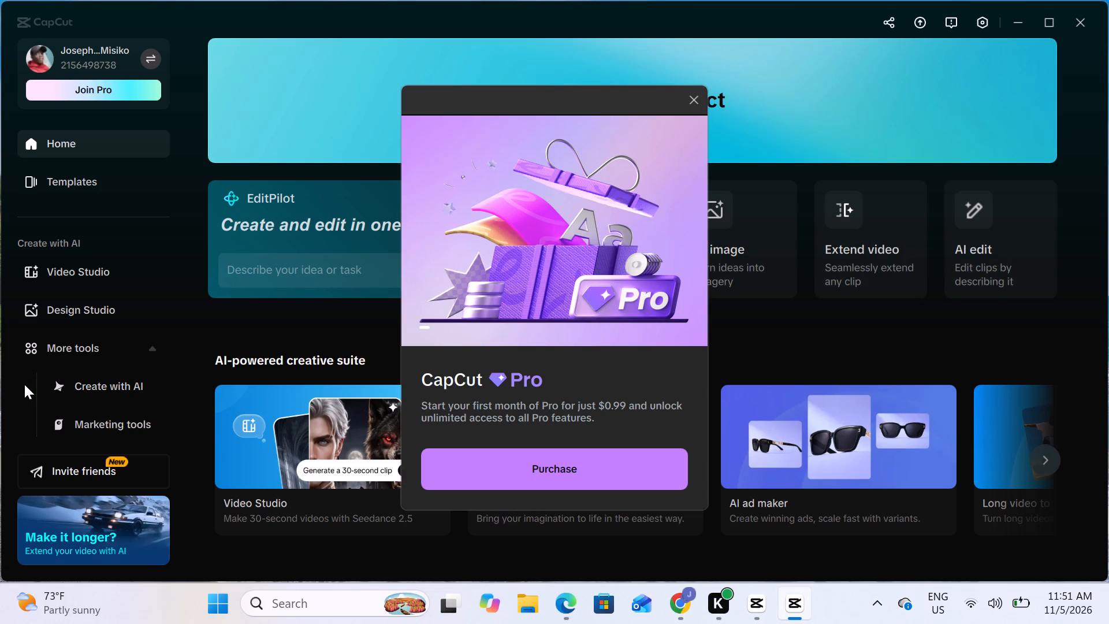
# Dismiss the CapCut Pro first-month offer to get back to the home page.
pyautogui.click(695, 95)
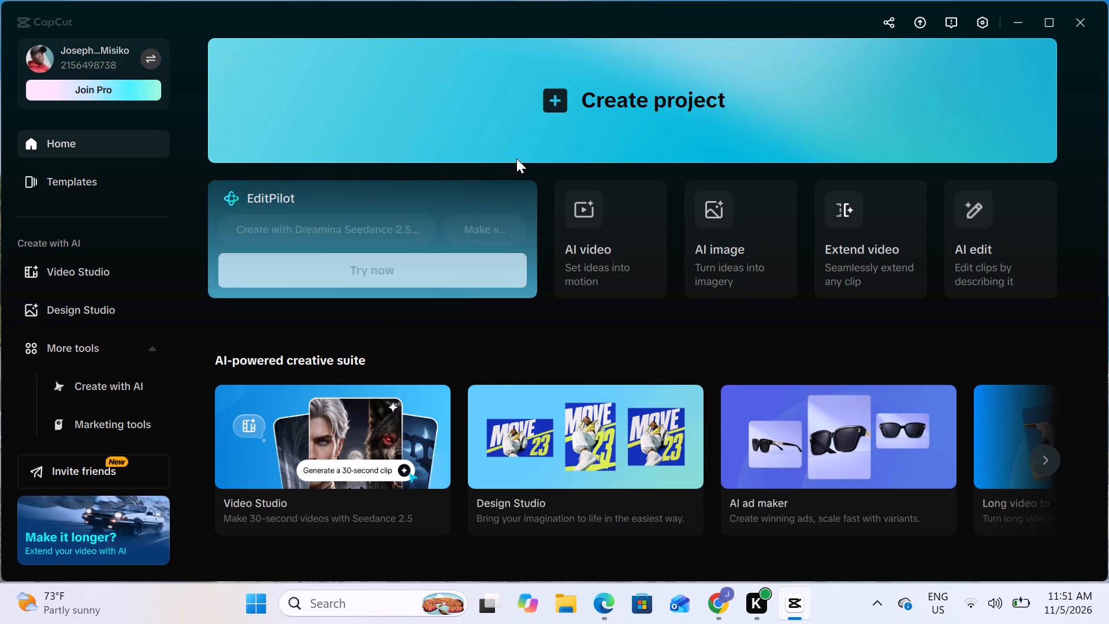
pyautogui.scroll(-1, 534, 140)
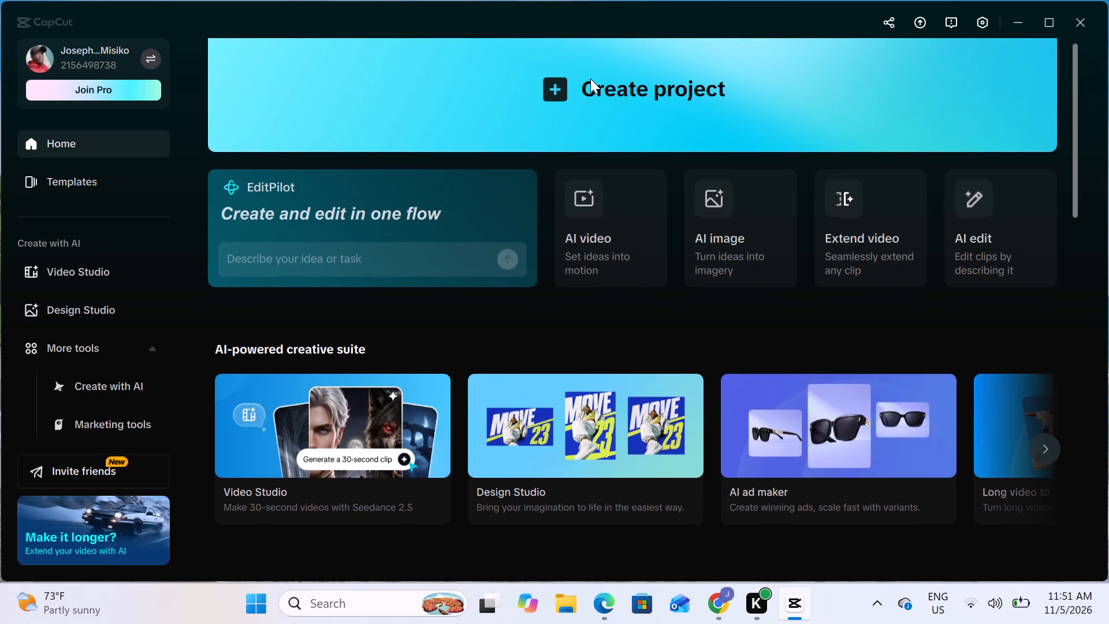
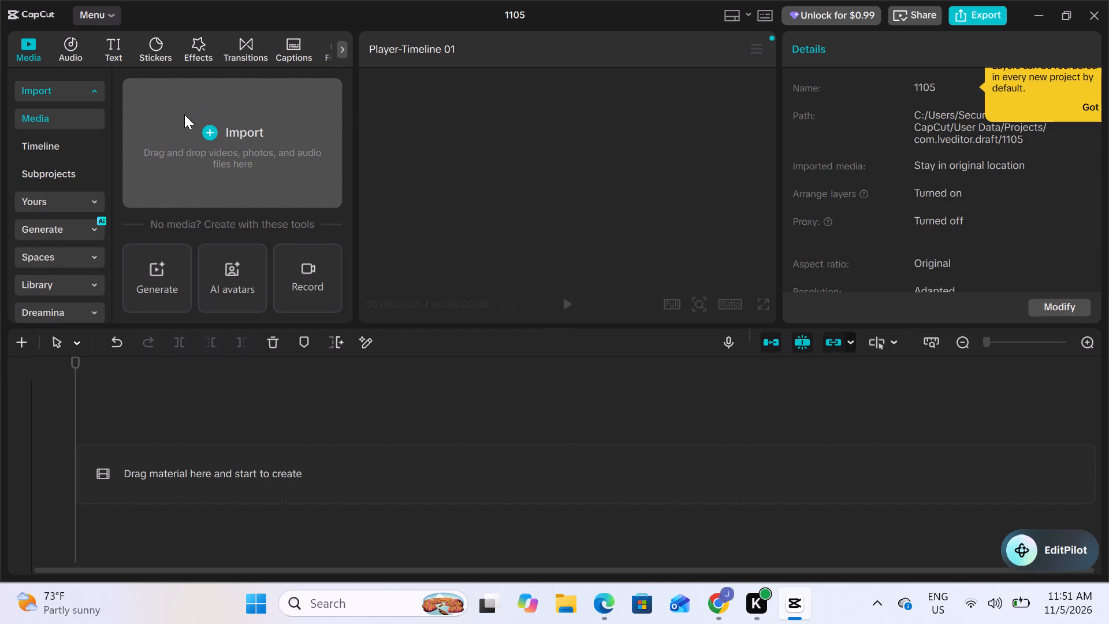
# Start a media import from the device and browse the Downloads folder for a file to bring into project 1105.
pyautogui.click(209, 133)
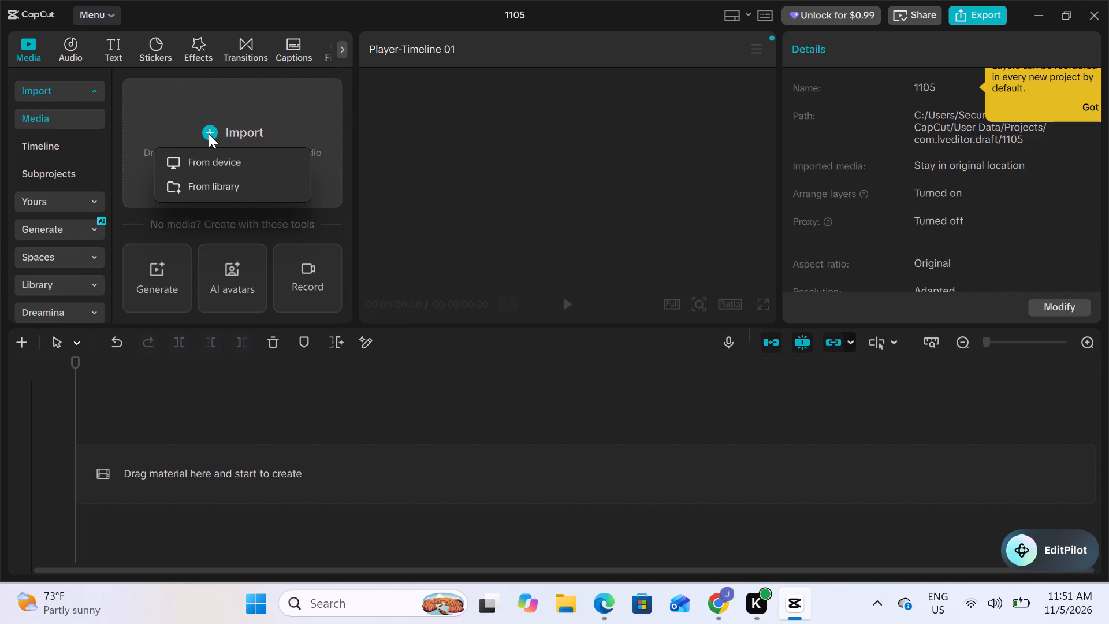
pyautogui.click(216, 165)
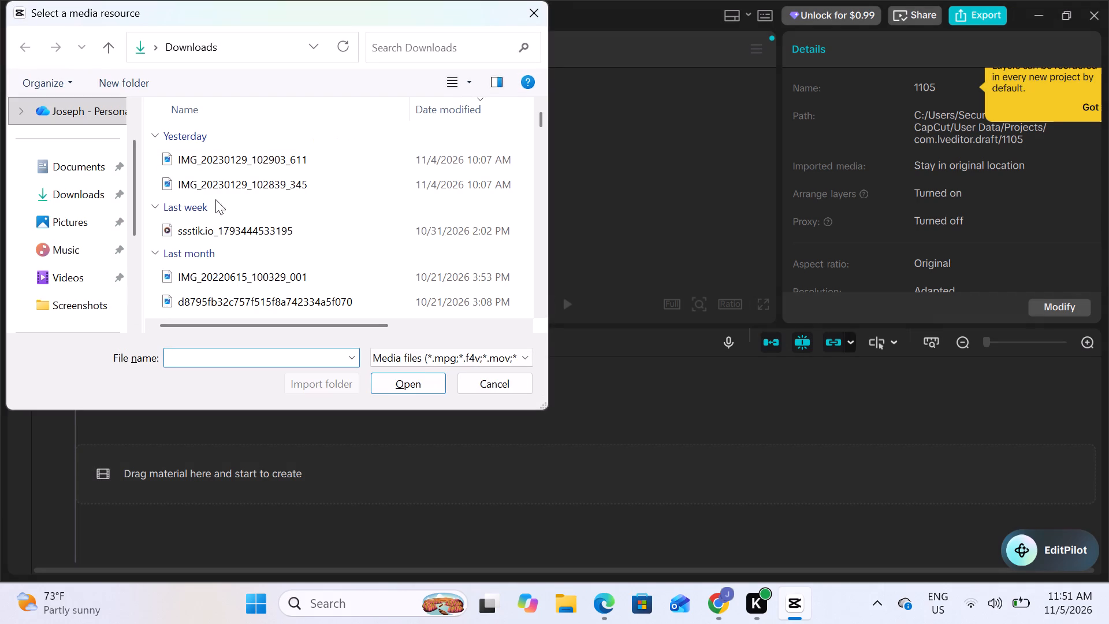
pyautogui.scroll(-1, 215, 236)
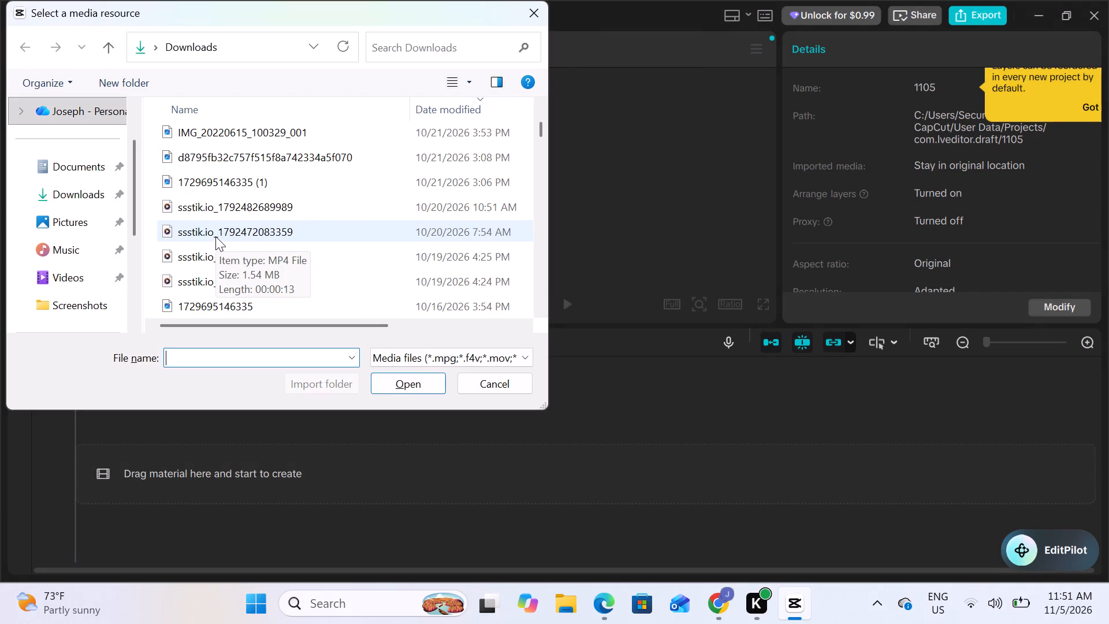
pyautogui.scroll(-2, 215, 236)
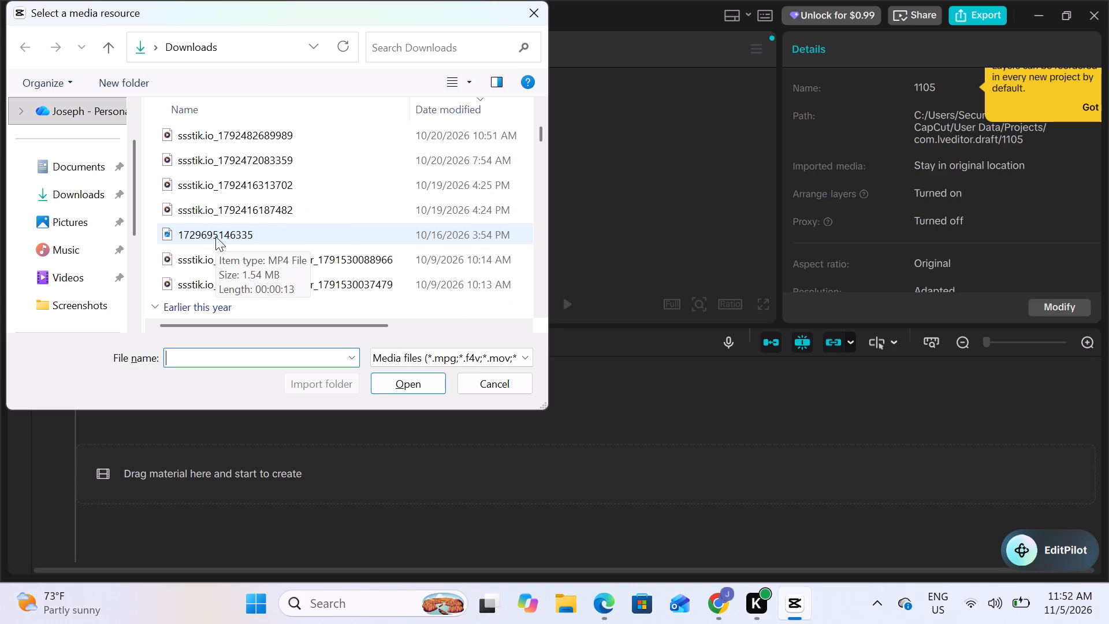
pyautogui.scroll(-3, 215, 236)
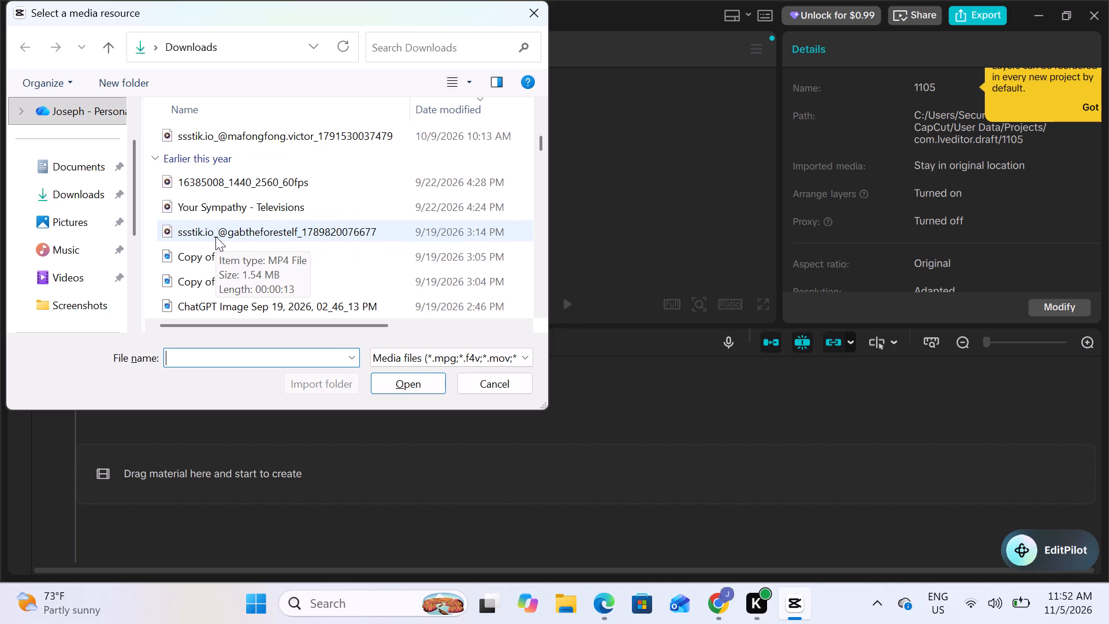
pyautogui.scroll(-1, 215, 236)
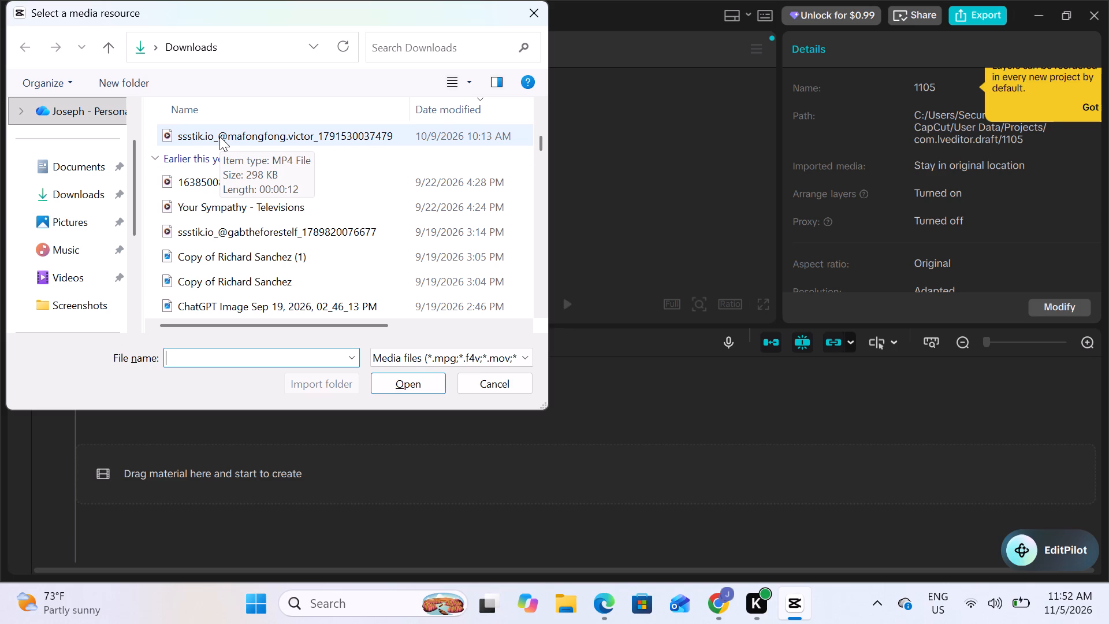
pyautogui.scroll(-1, 249, 221)
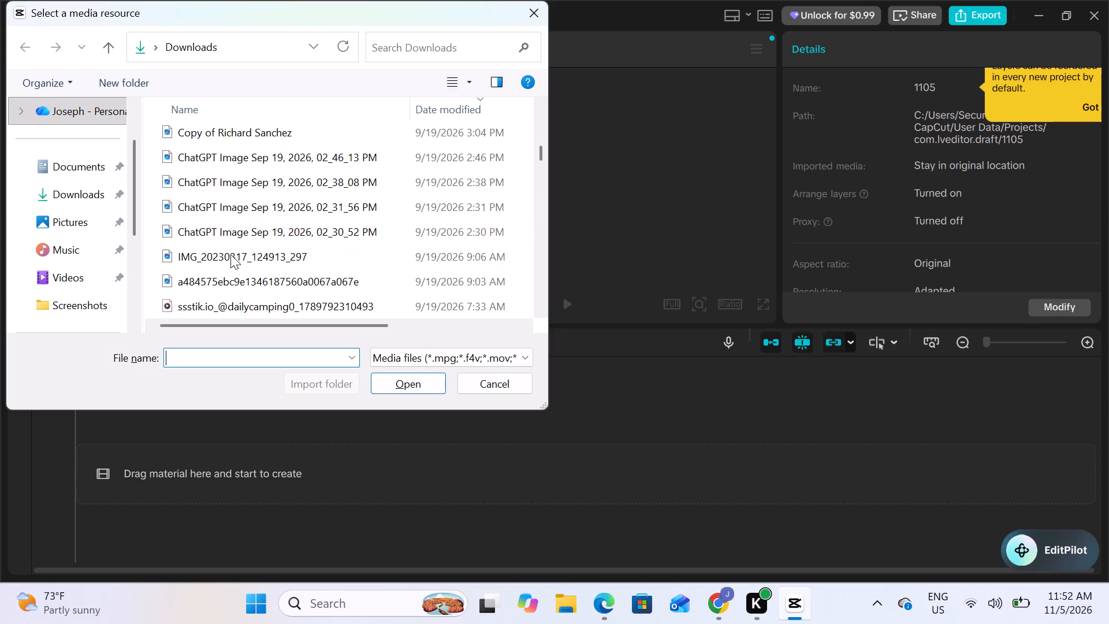
pyautogui.scroll(-1, 228, 273)
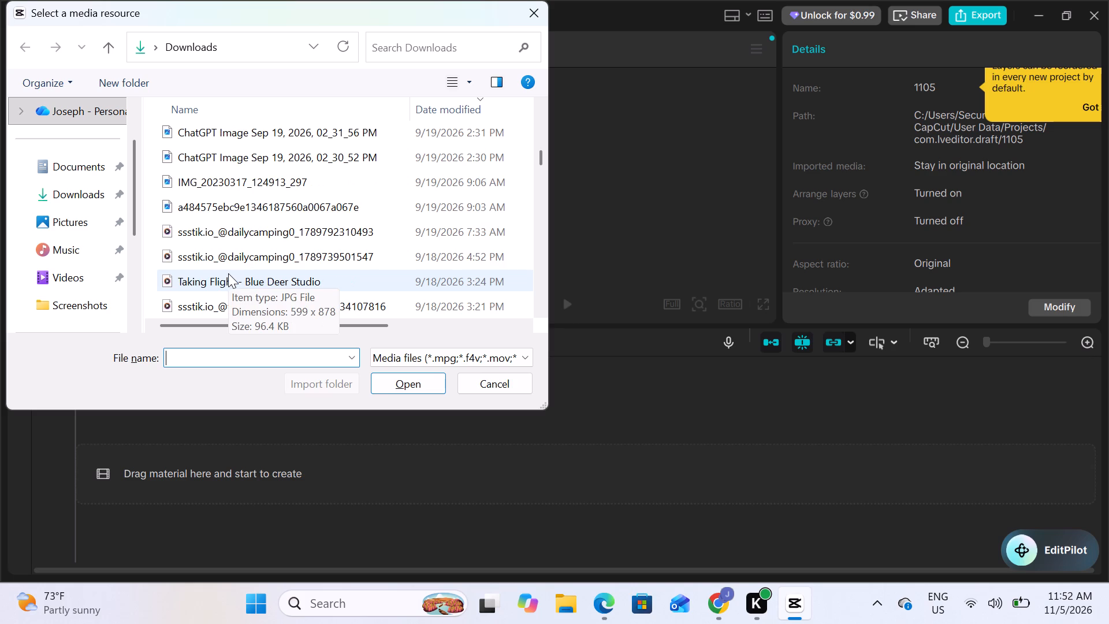
pyautogui.scroll(-2, 228, 273)
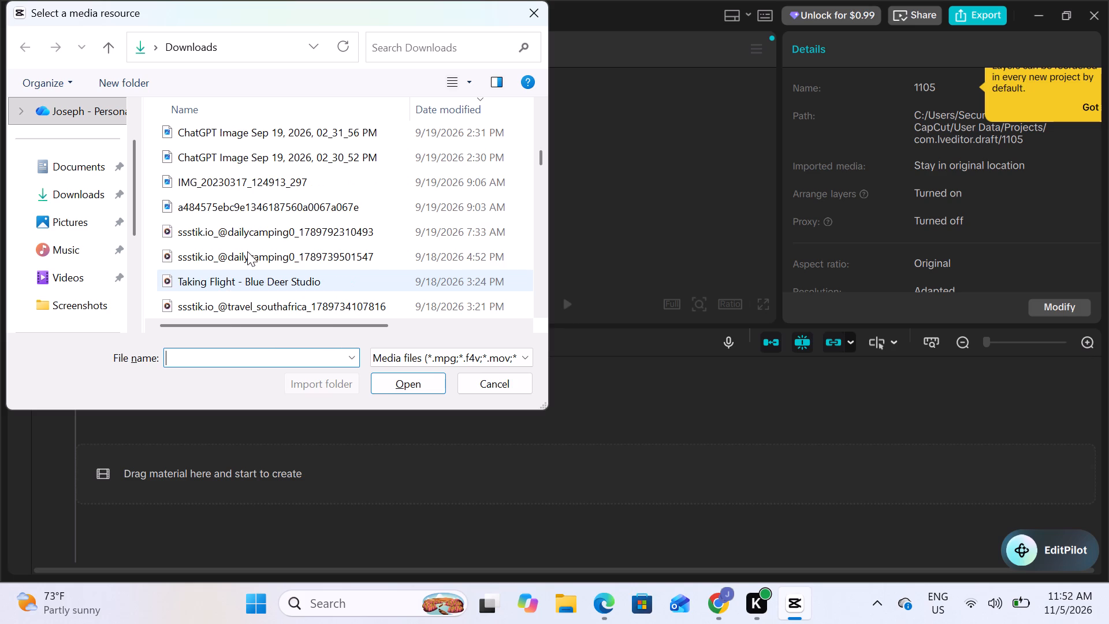
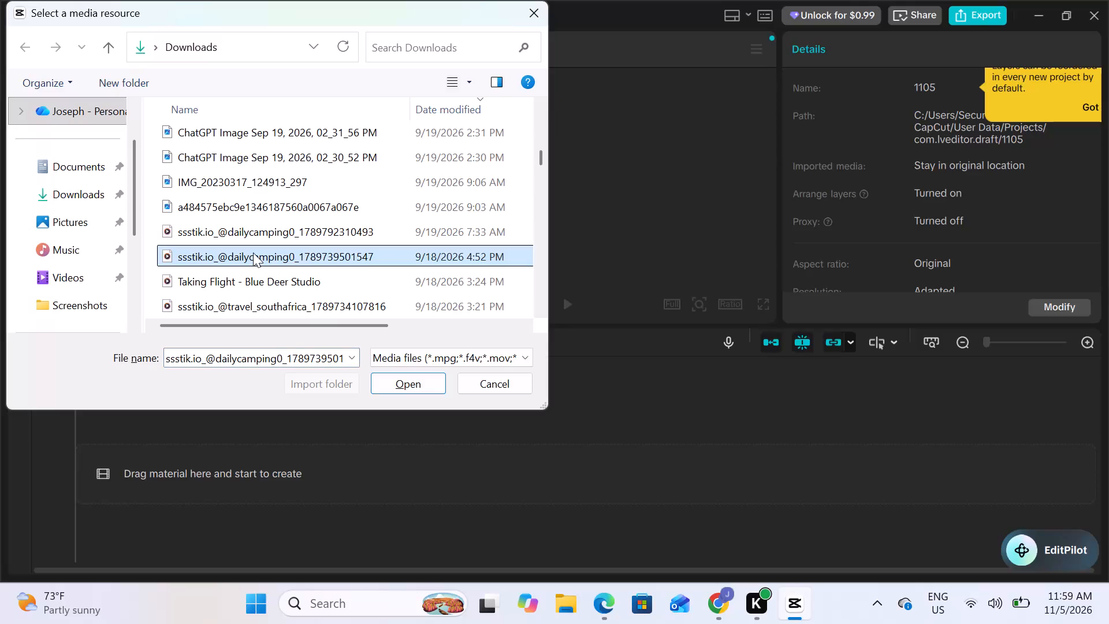
pyautogui.doubleClick(253, 252)
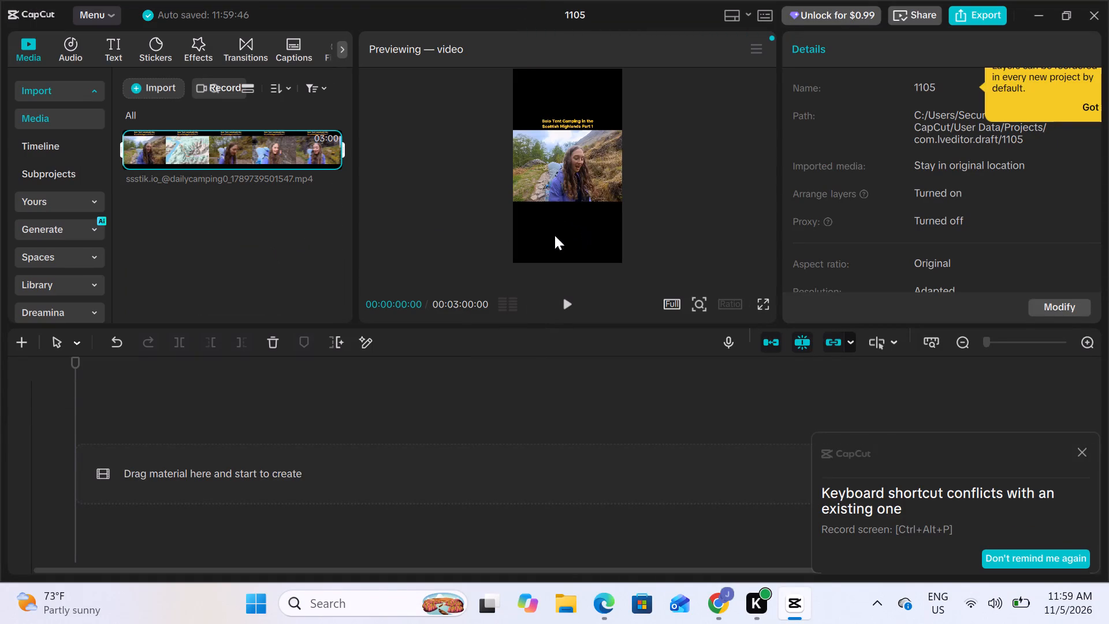
pyautogui.click(546, 158)
pyautogui.click(327, 161)
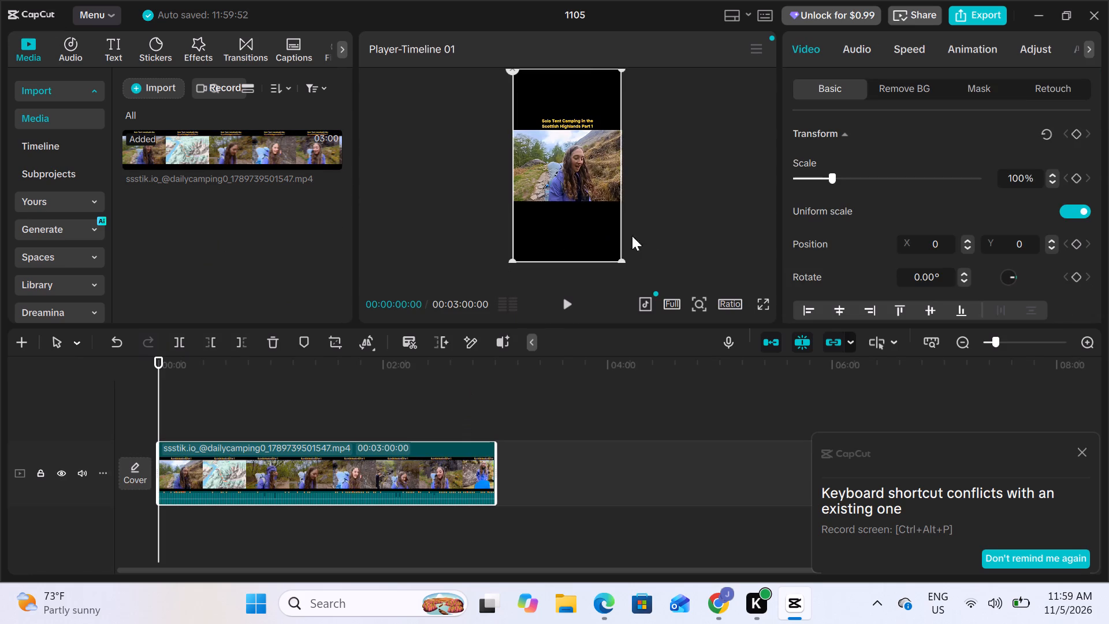
pyautogui.click(1083, 449)
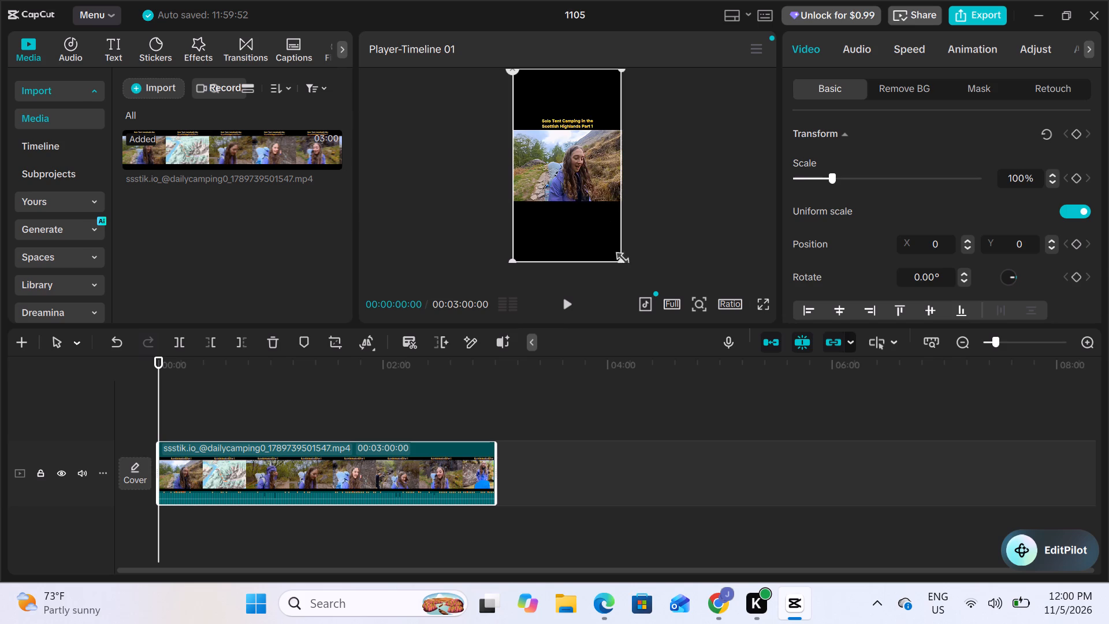
# Set the project's aspect ratio to 16:9.
pyautogui.click(723, 300)
pyautogui.click(782, 373)
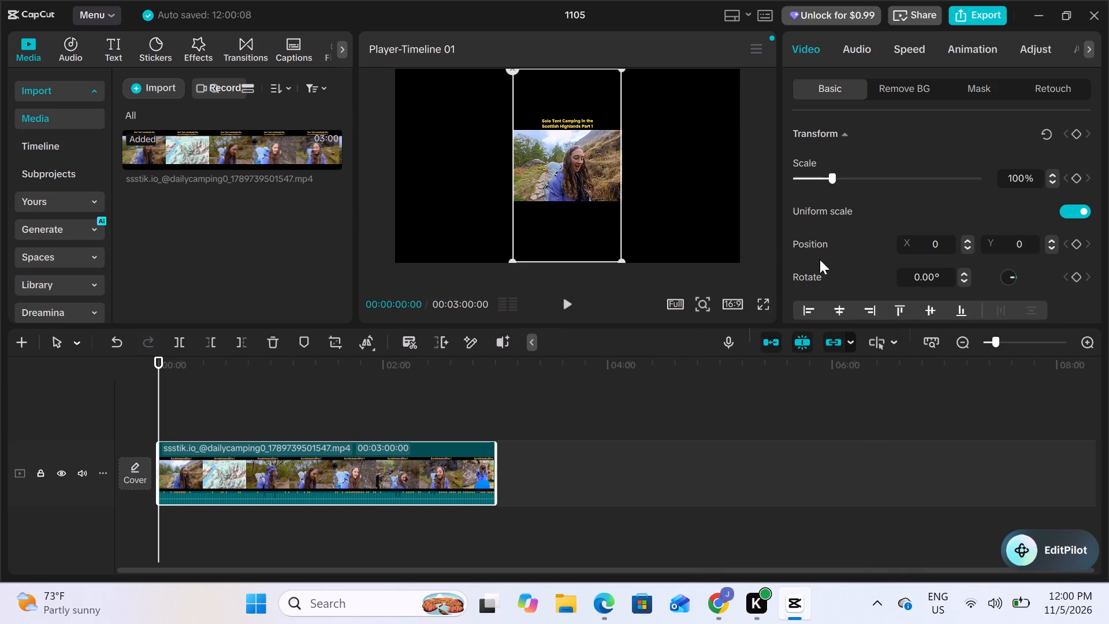
# Scale the clip up to 317% so it fills the 16:9 frame, and play it briefly to check the framing.
pyautogui.moveTo(833, 180); pyautogui.dragTo(855, 177)
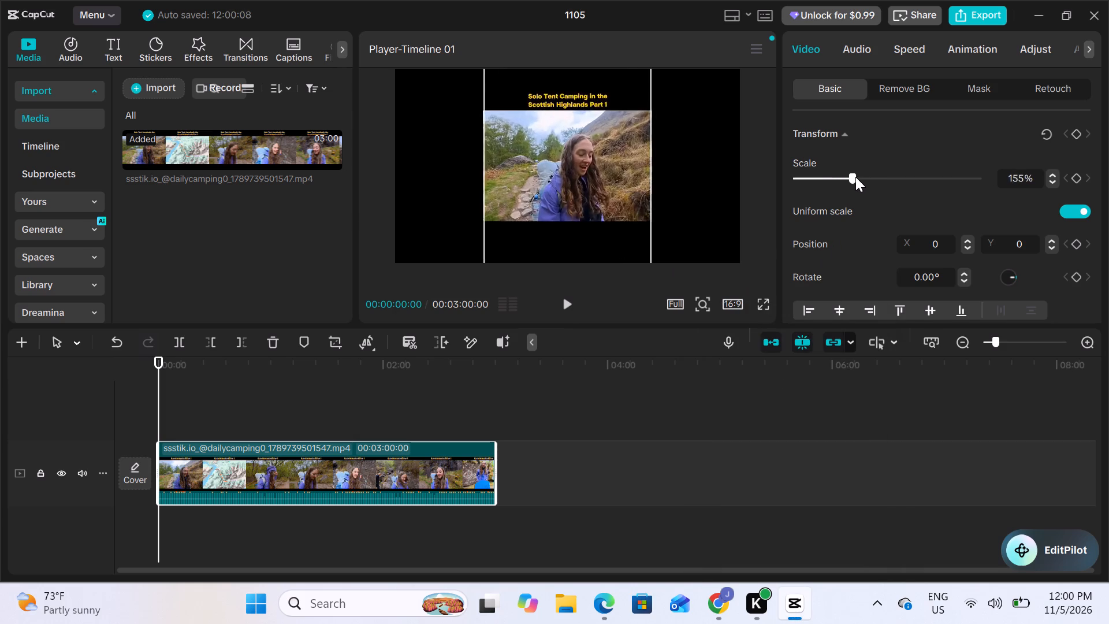
pyautogui.moveTo(855, 177); pyautogui.dragTo(896, 177)
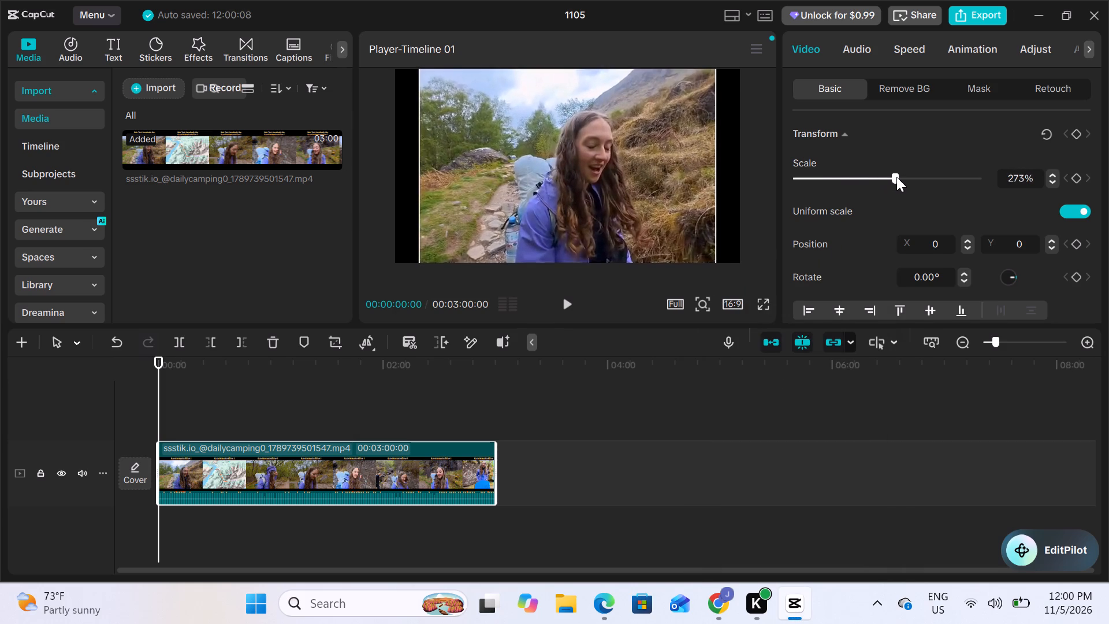
pyautogui.moveTo(896, 177); pyautogui.dragTo(914, 177)
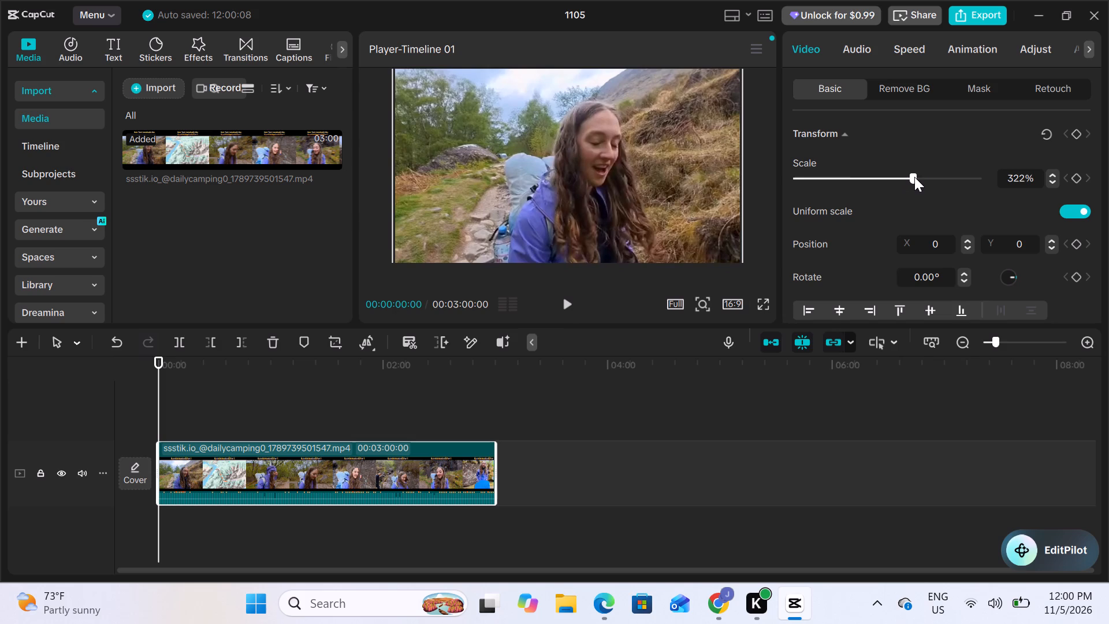
pyautogui.moveTo(914, 177); pyautogui.dragTo(913, 179)
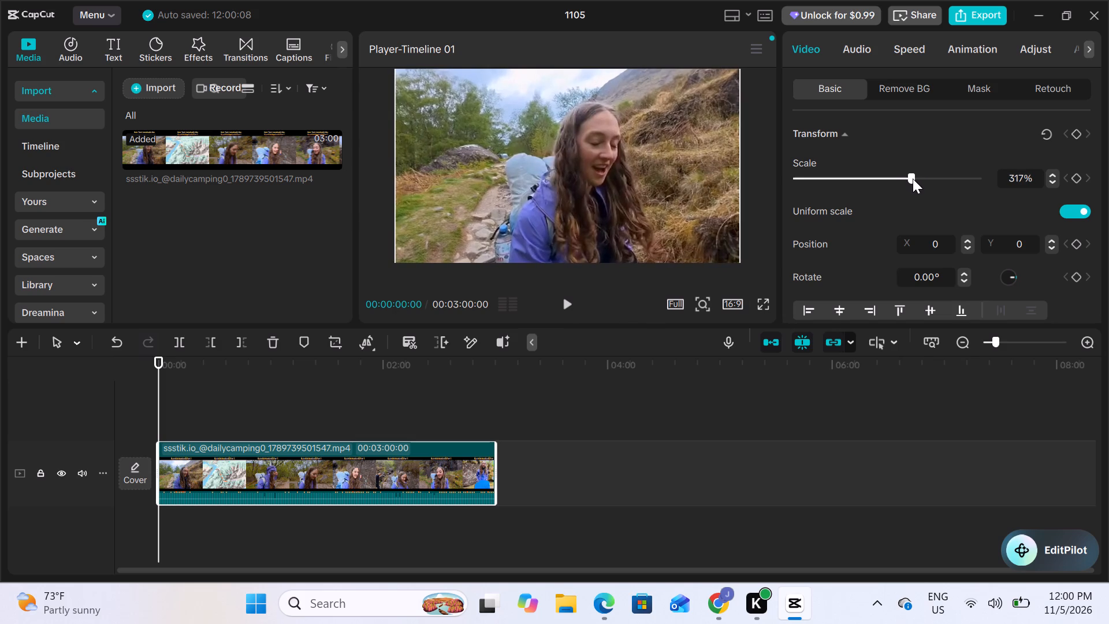
pyautogui.click(565, 300)
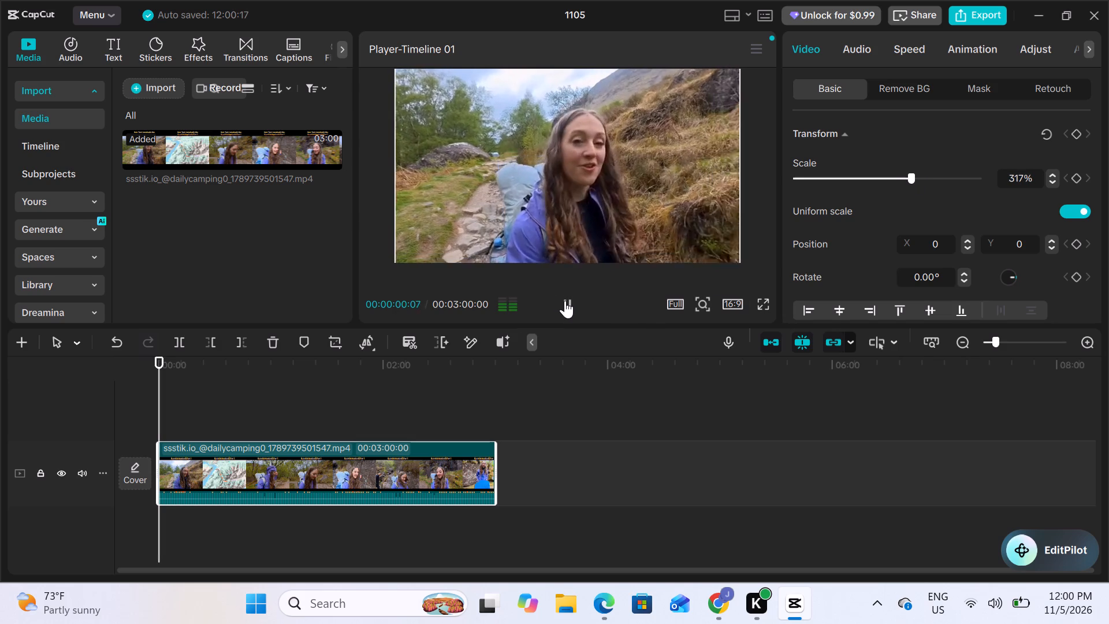
pyautogui.click(565, 300)
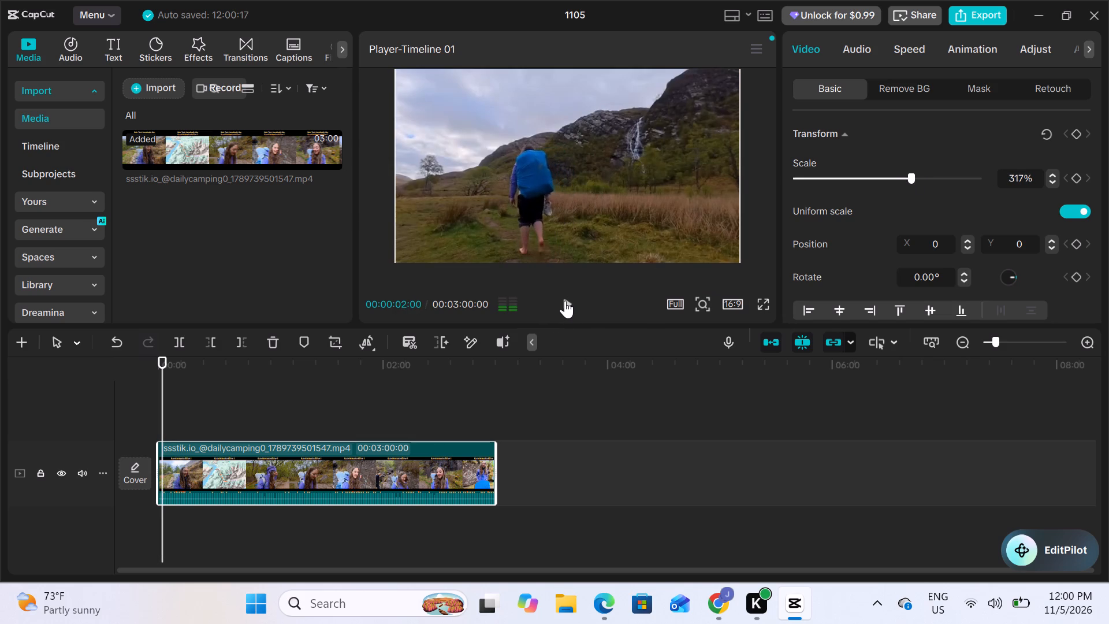
# Return the playhead to the start of the clip and add a Filmstrip mask to it.
pyautogui.click(161, 391)
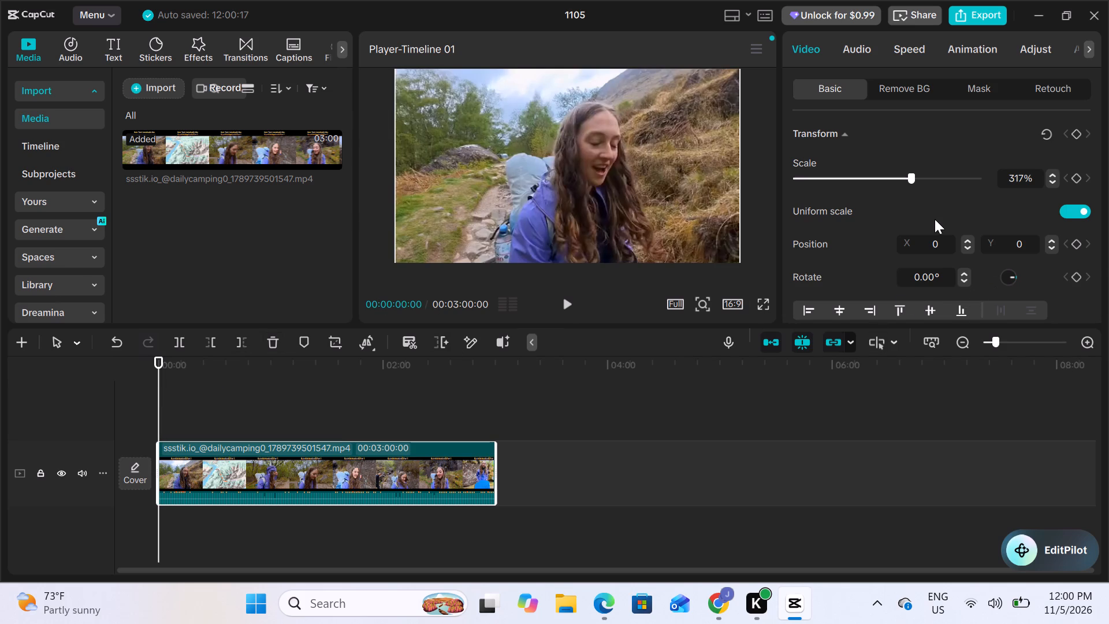
pyautogui.click(977, 83)
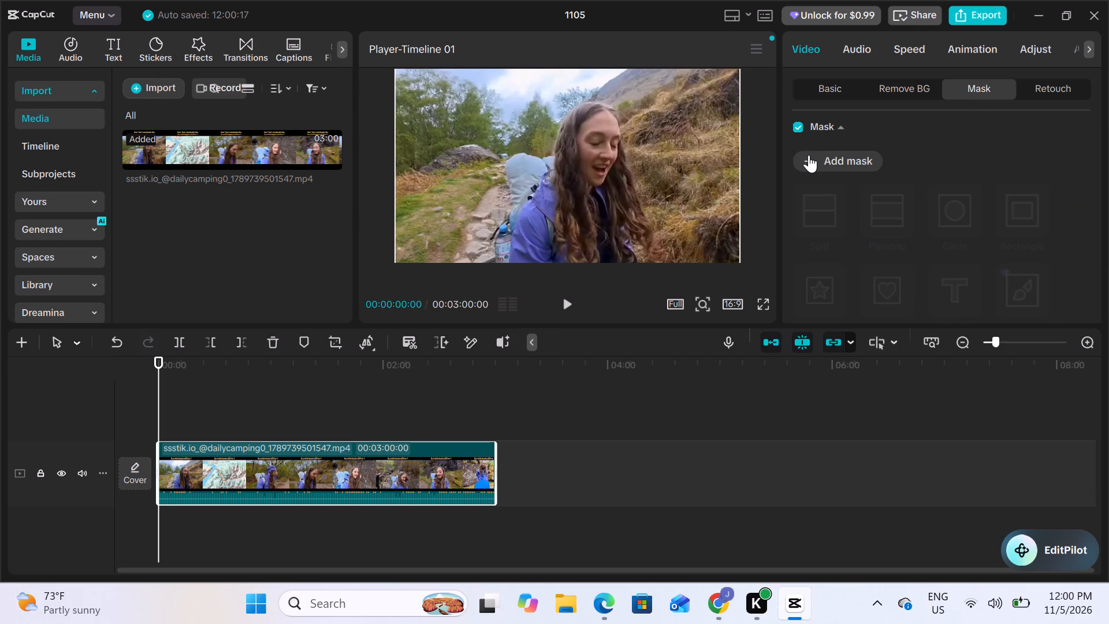
pyautogui.click(809, 155)
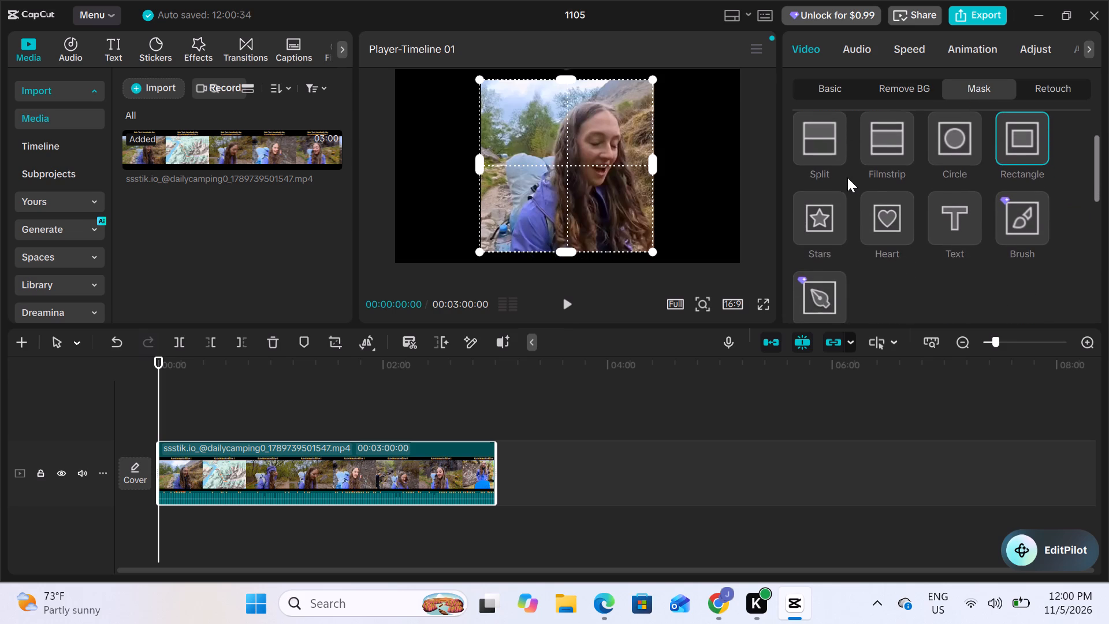
pyautogui.click(880, 177)
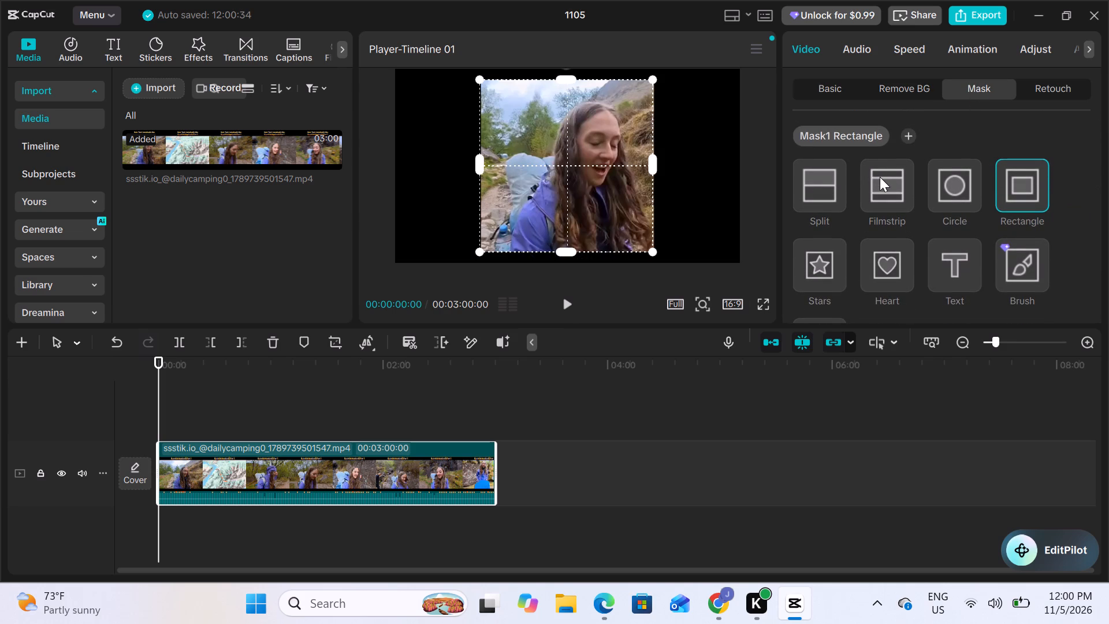
pyautogui.tripleClick(882, 184)
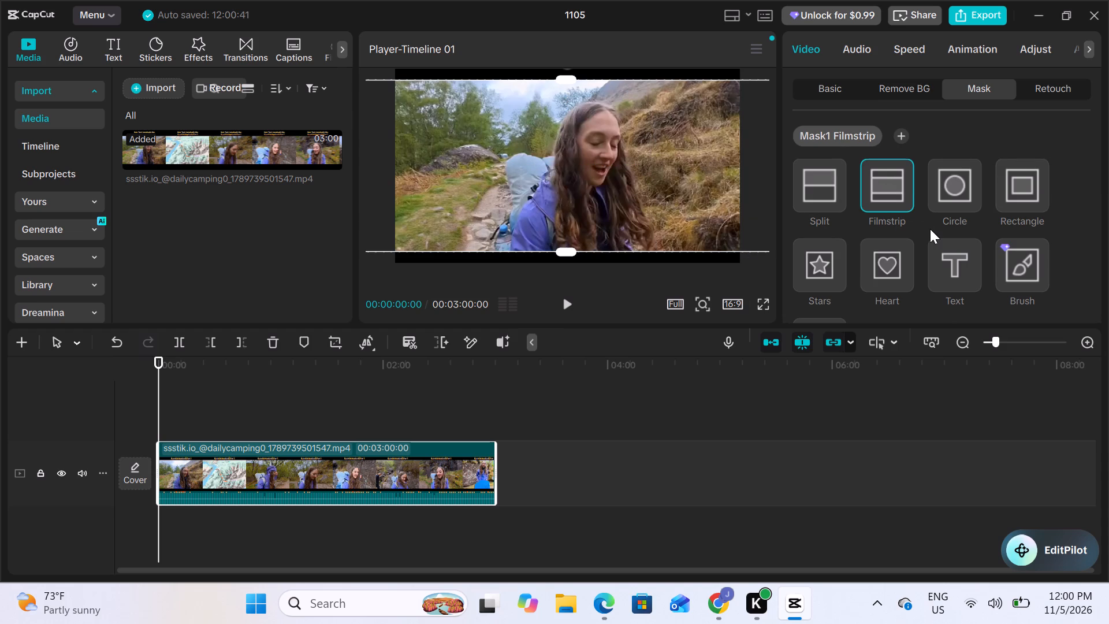
# Keyframe all mask settings at 00:00:00:00 and shrink the Filmstrip mask to size 0.
pyautogui.scroll(-1, 930, 229)
pyautogui.scroll(1, 930, 229)
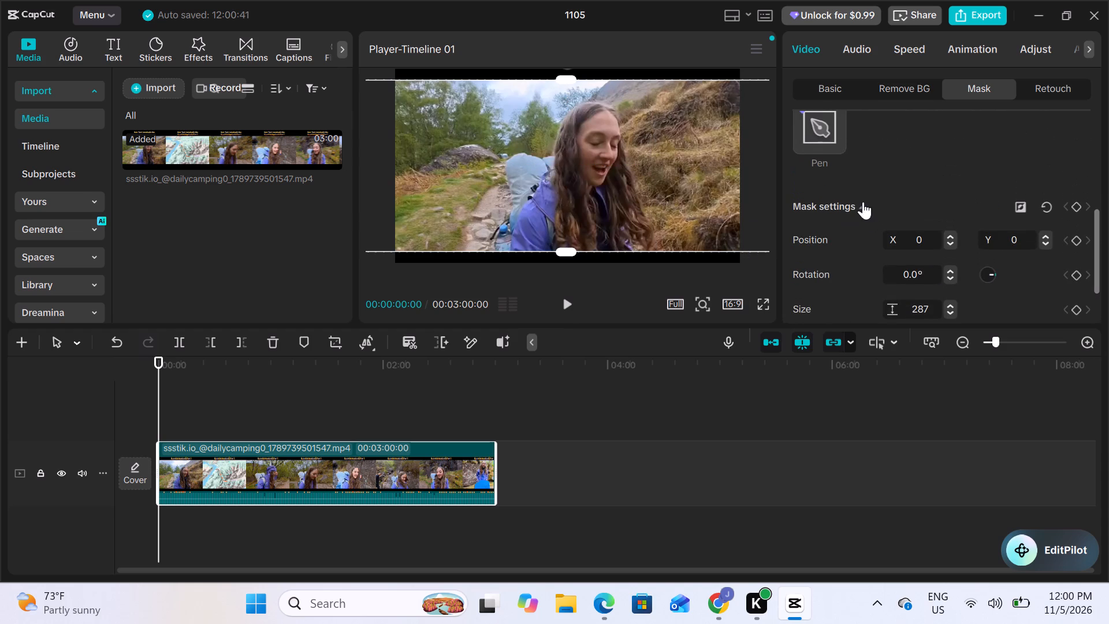
pyautogui.click(1078, 204)
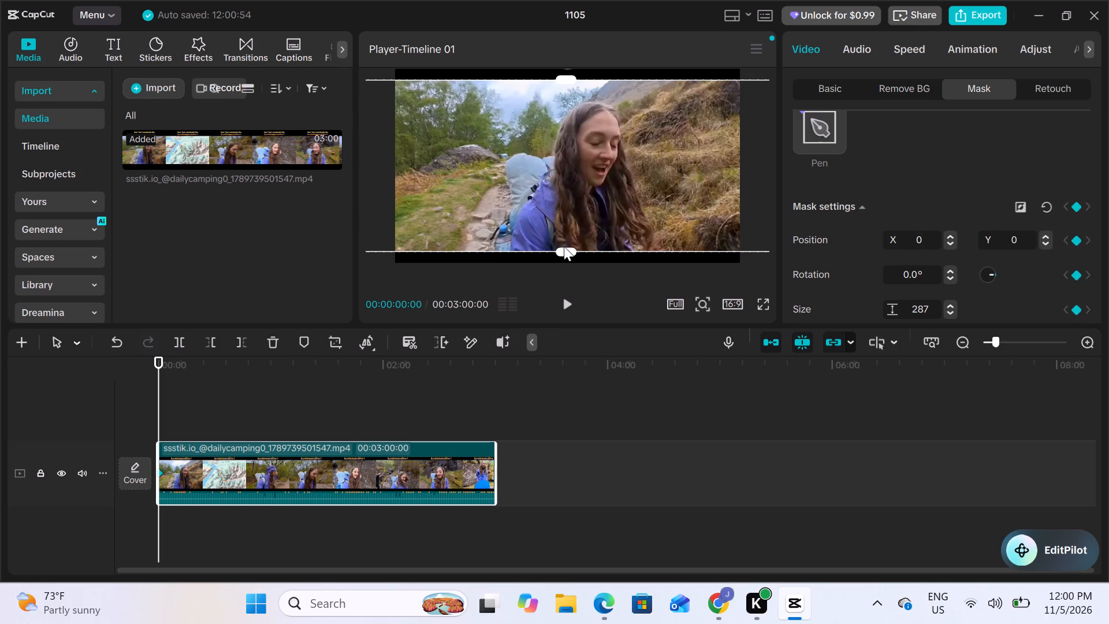
pyautogui.moveTo(565, 248); pyautogui.dragTo(563, 193)
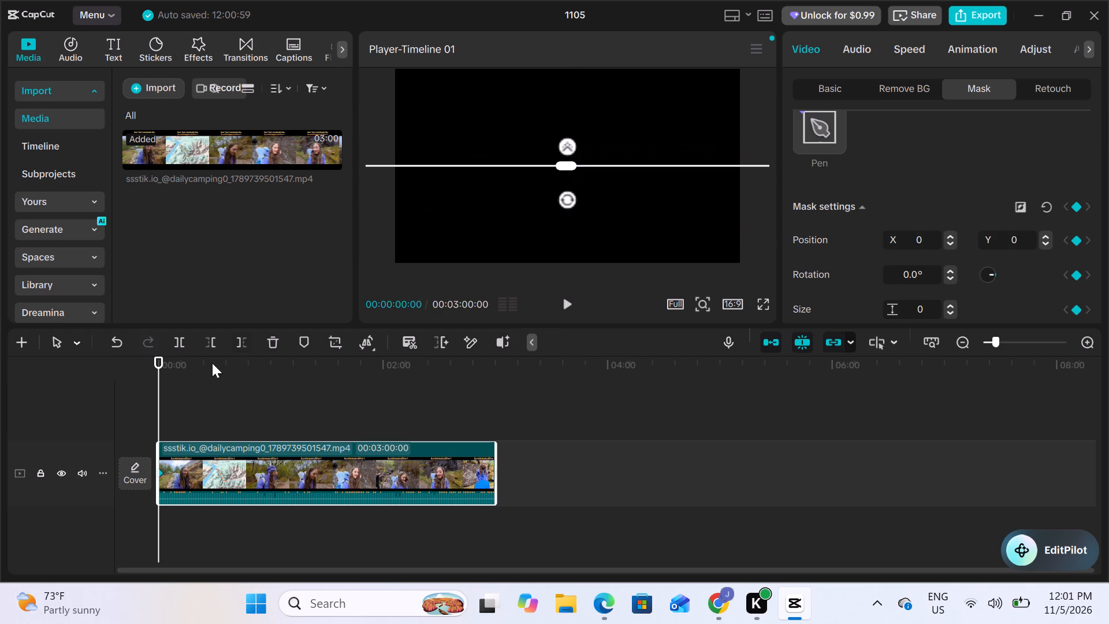
# Add a second mask keyframe at 00:00:07:08 and open the Filmstrip mask to size 421, past the frame edges.
pyautogui.moveTo(159, 378); pyautogui.dragTo(160, 378)
pyautogui.moveTo(160, 378); pyautogui.dragTo(164, 380)
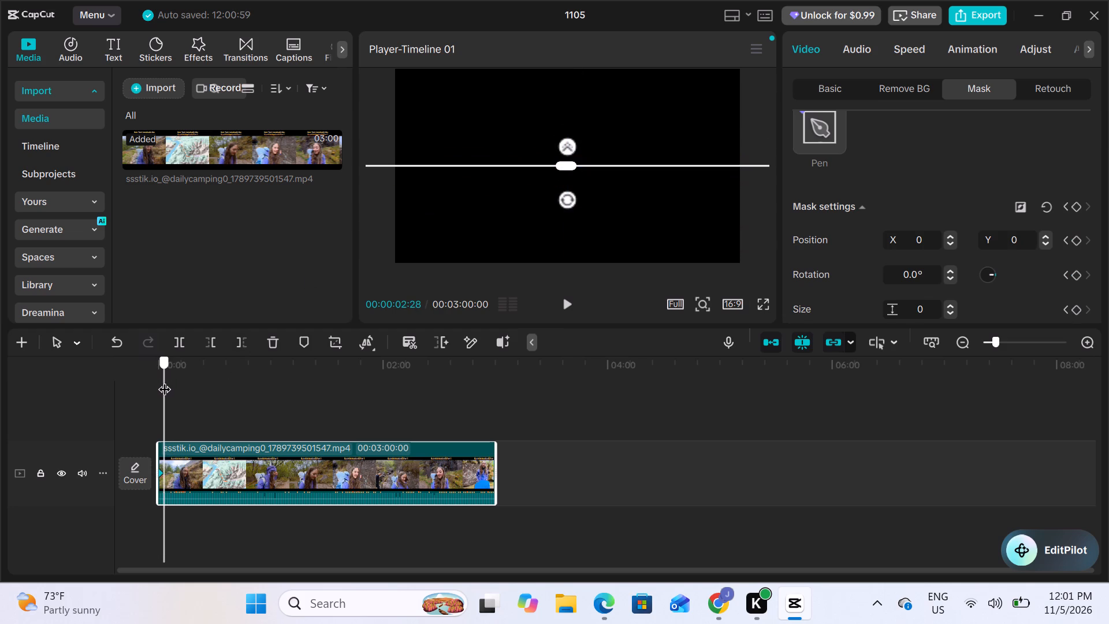
pyautogui.moveTo(164, 380); pyautogui.dragTo(163, 380)
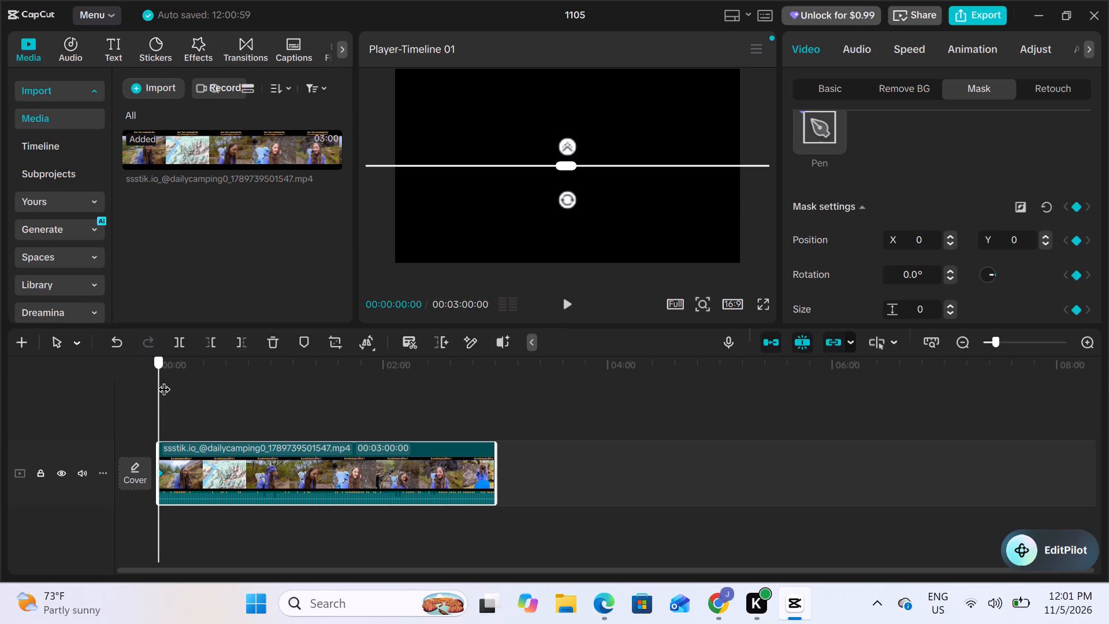
pyautogui.moveTo(163, 380); pyautogui.dragTo(165, 380)
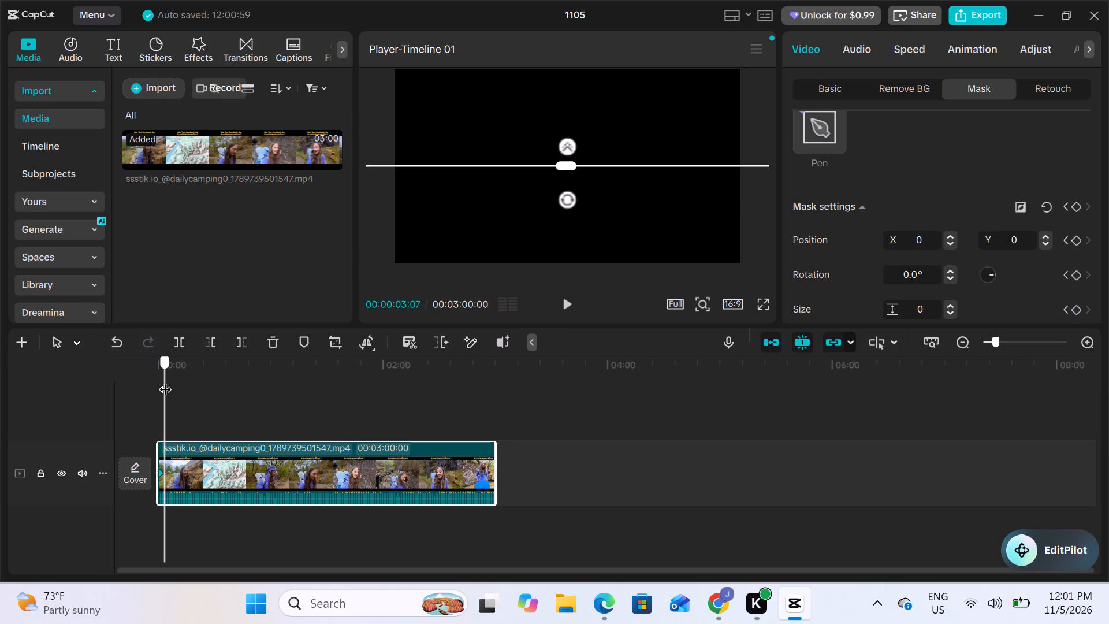
pyautogui.moveTo(165, 380); pyautogui.dragTo(167, 380)
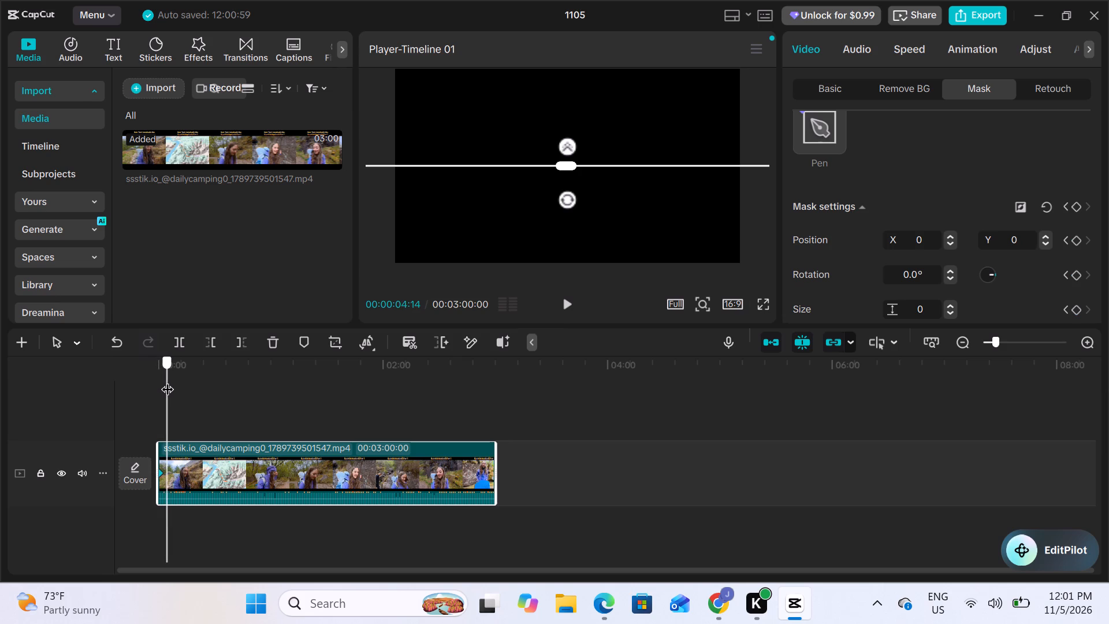
pyautogui.moveTo(167, 380); pyautogui.dragTo(168, 380)
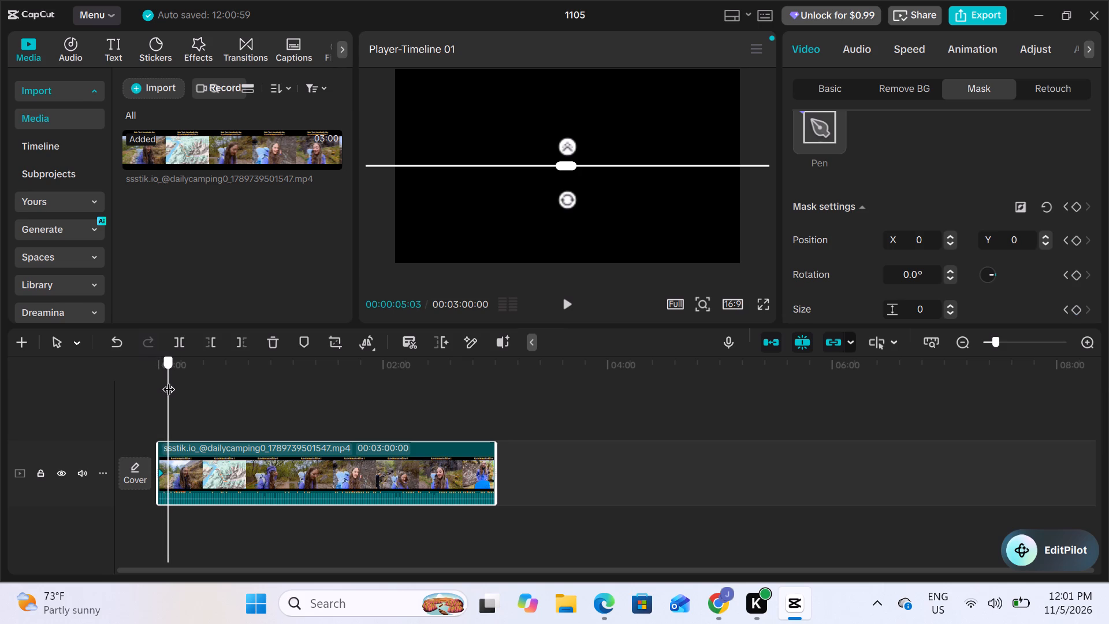
pyautogui.moveTo(168, 380); pyautogui.dragTo(170, 380)
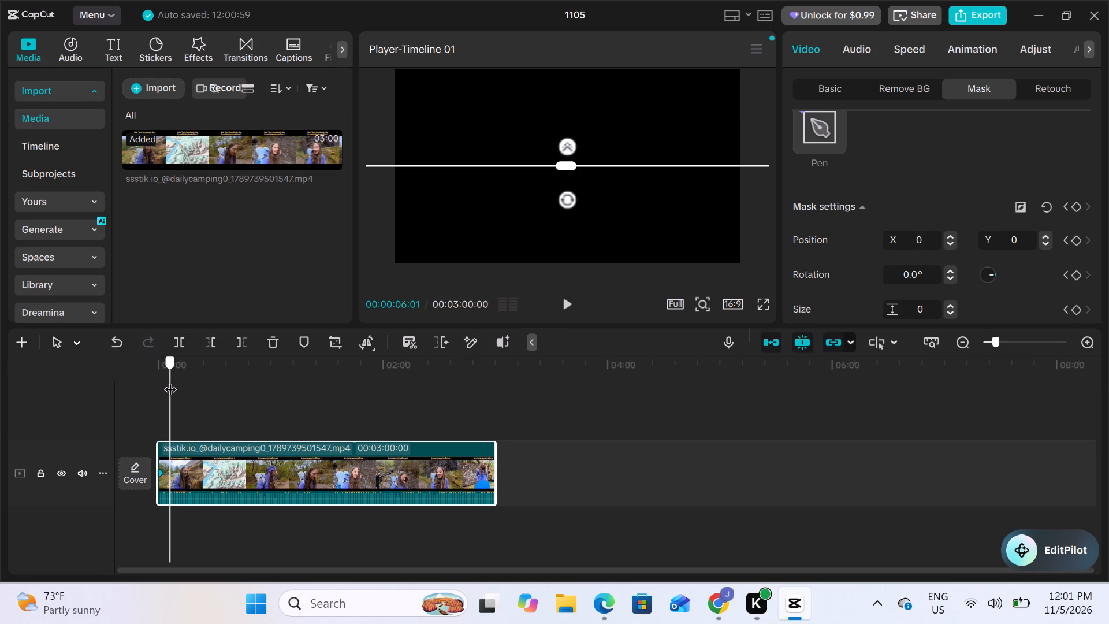
pyautogui.moveTo(170, 380); pyautogui.dragTo(170, 380)
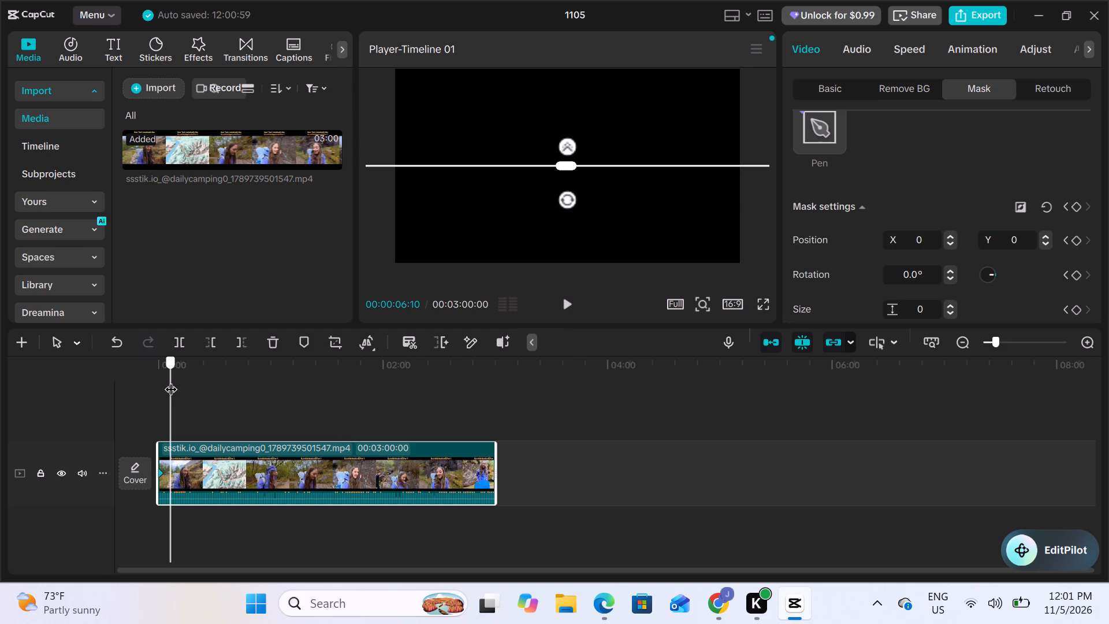
pyautogui.moveTo(170, 380); pyautogui.dragTo(172, 380)
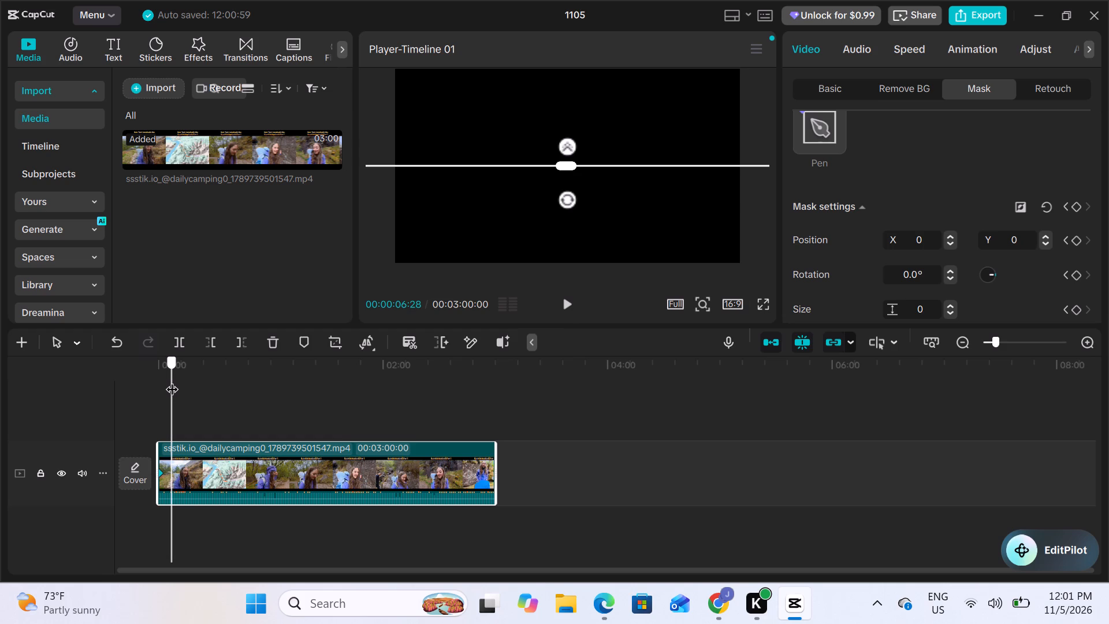
pyautogui.moveTo(172, 380); pyautogui.dragTo(172, 380)
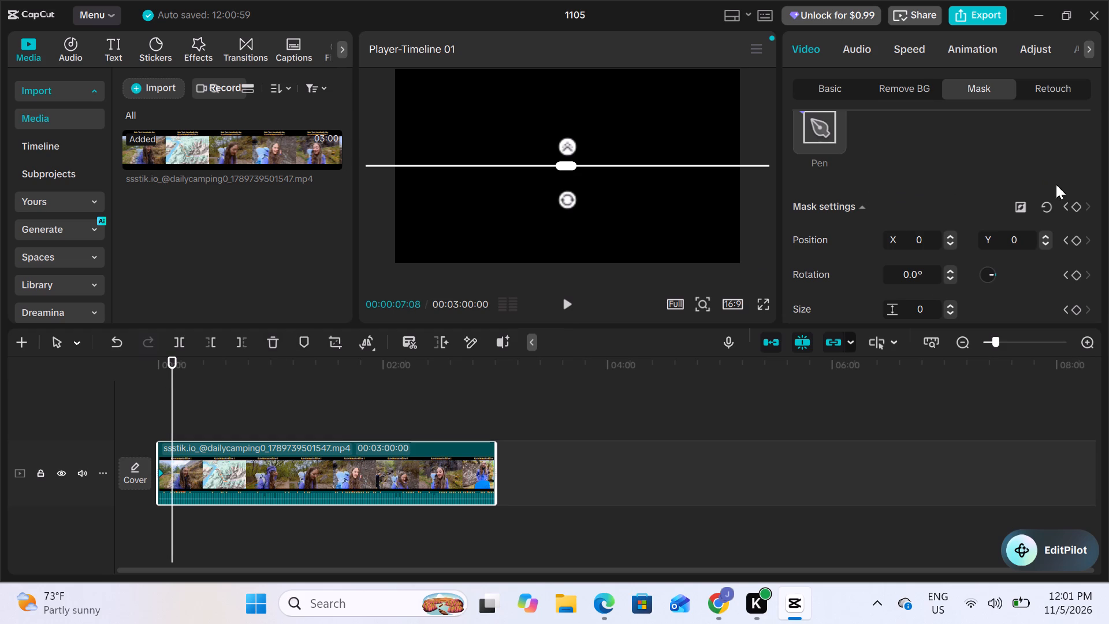
pyautogui.click(1075, 203)
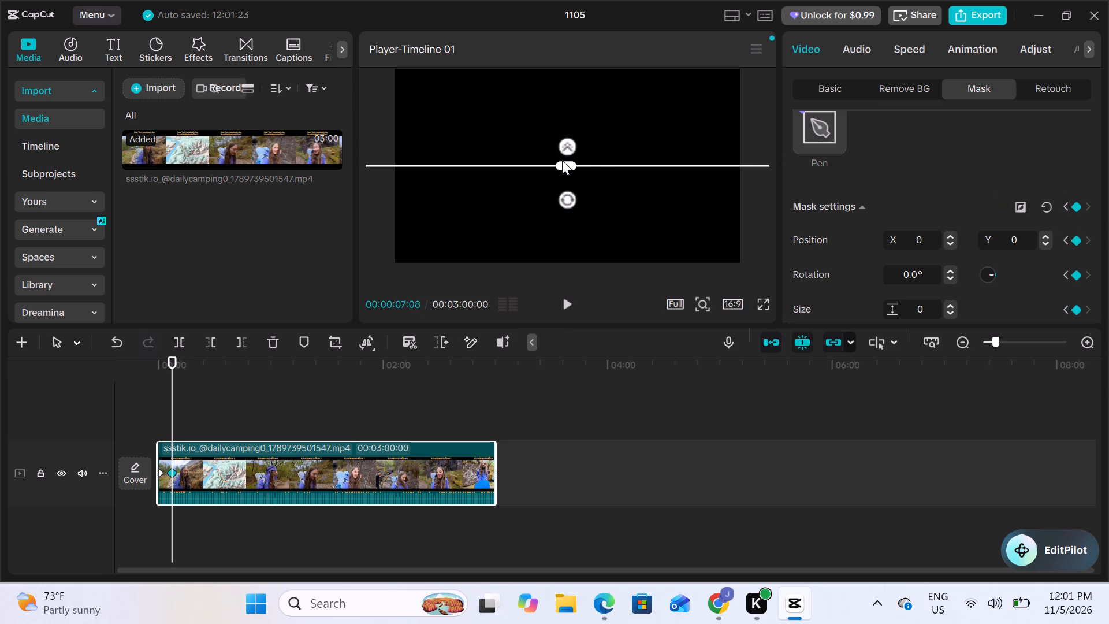
pyautogui.moveTo(562, 166); pyautogui.dragTo(563, 133)
pyautogui.moveTo(567, 167); pyautogui.dragTo(565, 207)
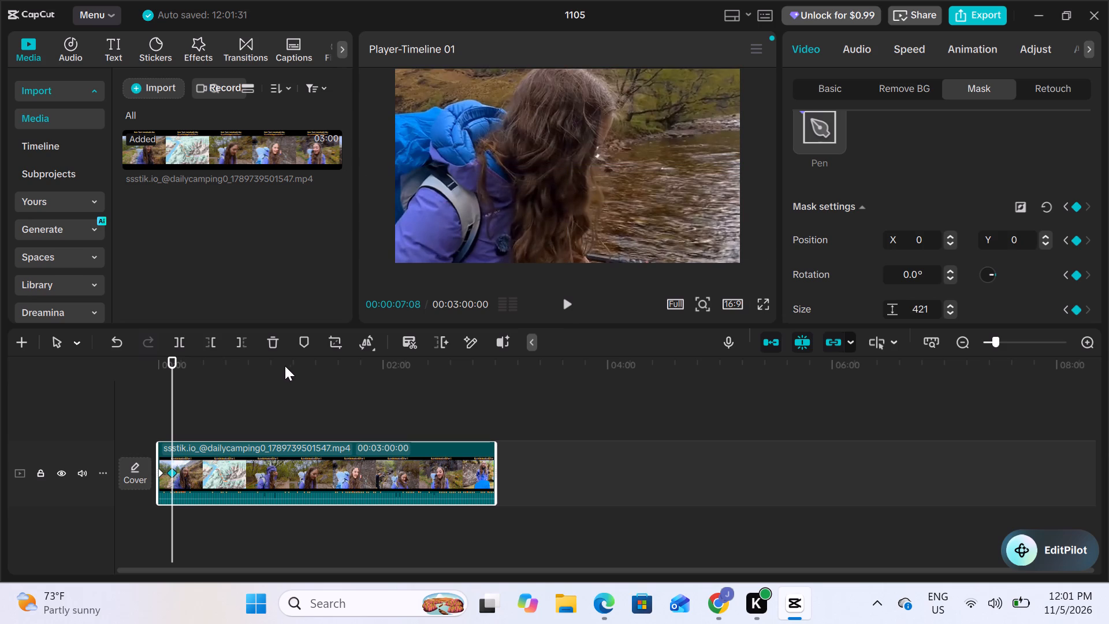
# Play the Filmstrip mask reveal twice from the start of the clip to check the opening animation.
pyautogui.moveTo(170, 382); pyautogui.dragTo(143, 380)
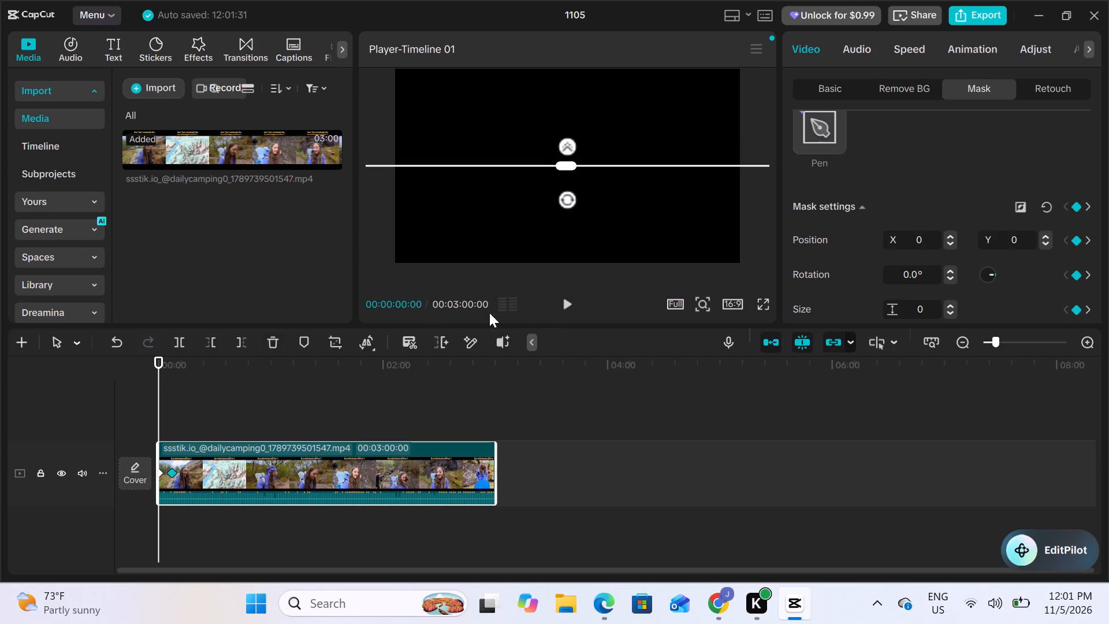
pyautogui.click(567, 307)
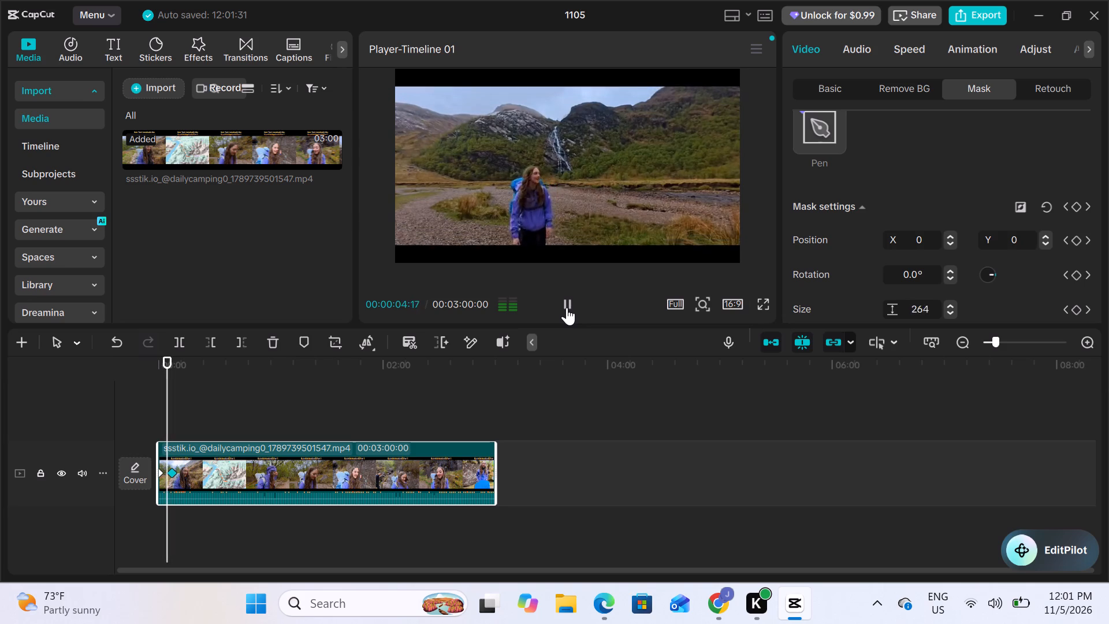
pyautogui.click(567, 307)
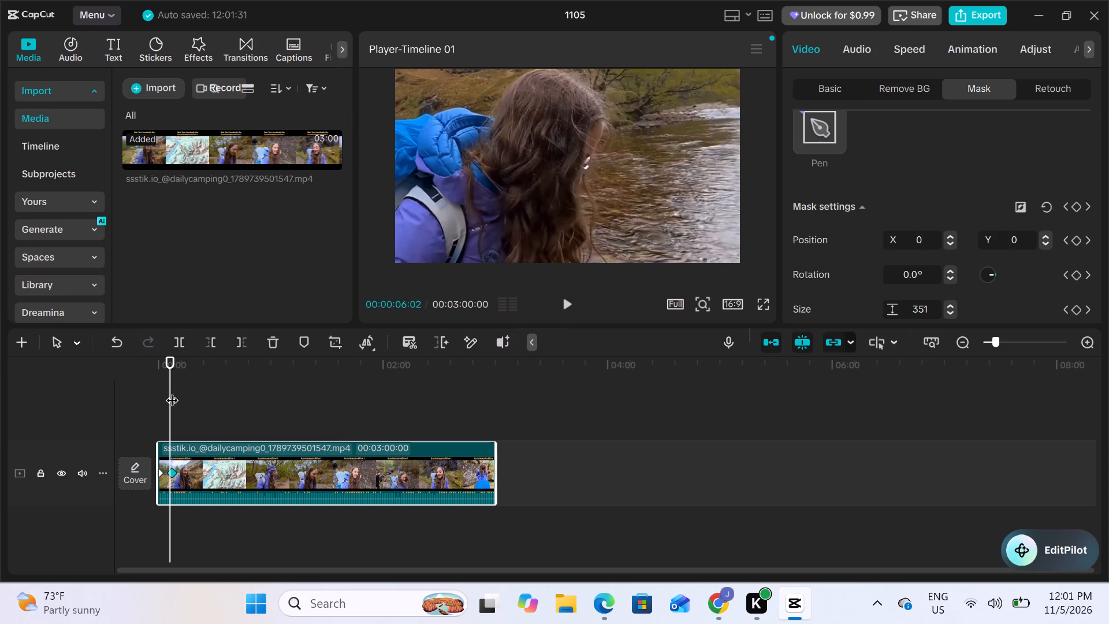
pyautogui.moveTo(170, 391); pyautogui.dragTo(155, 393)
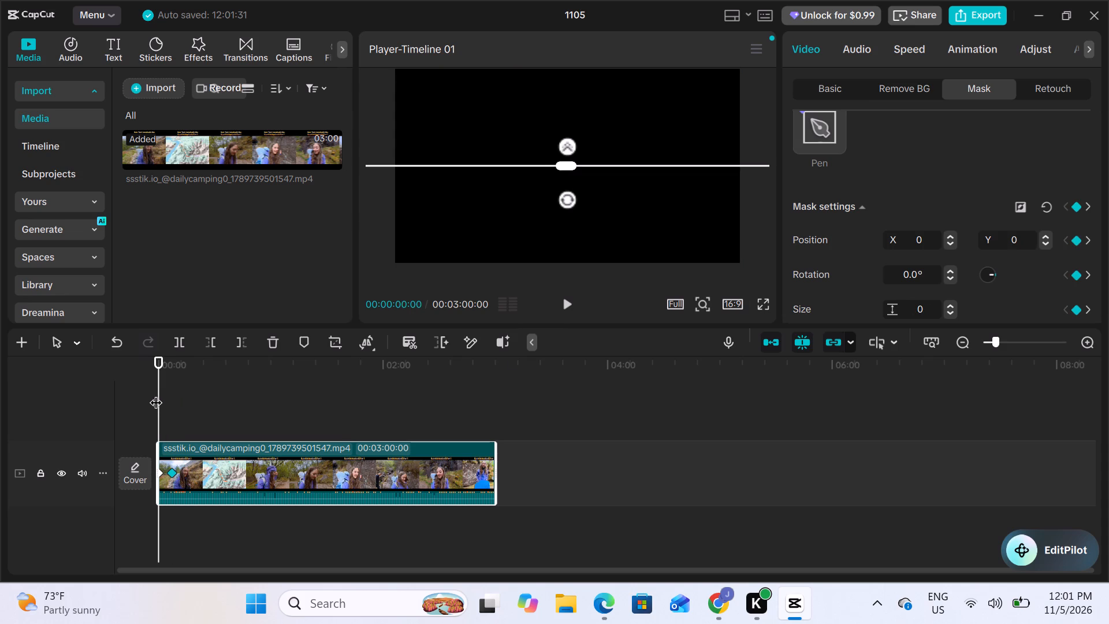
pyautogui.click(568, 306)
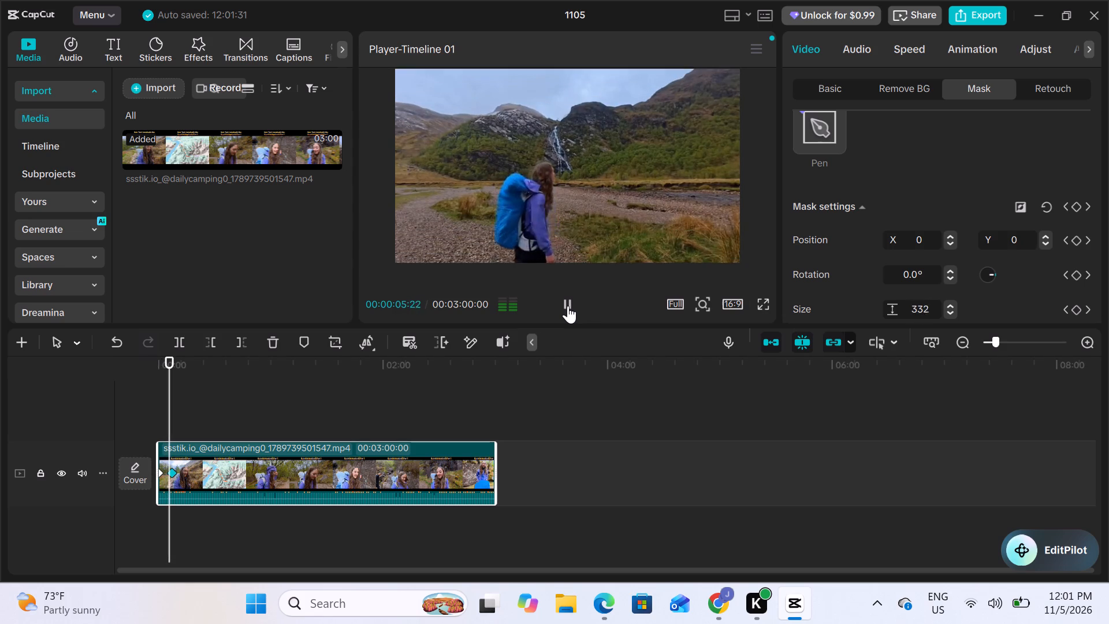
pyautogui.click(568, 306)
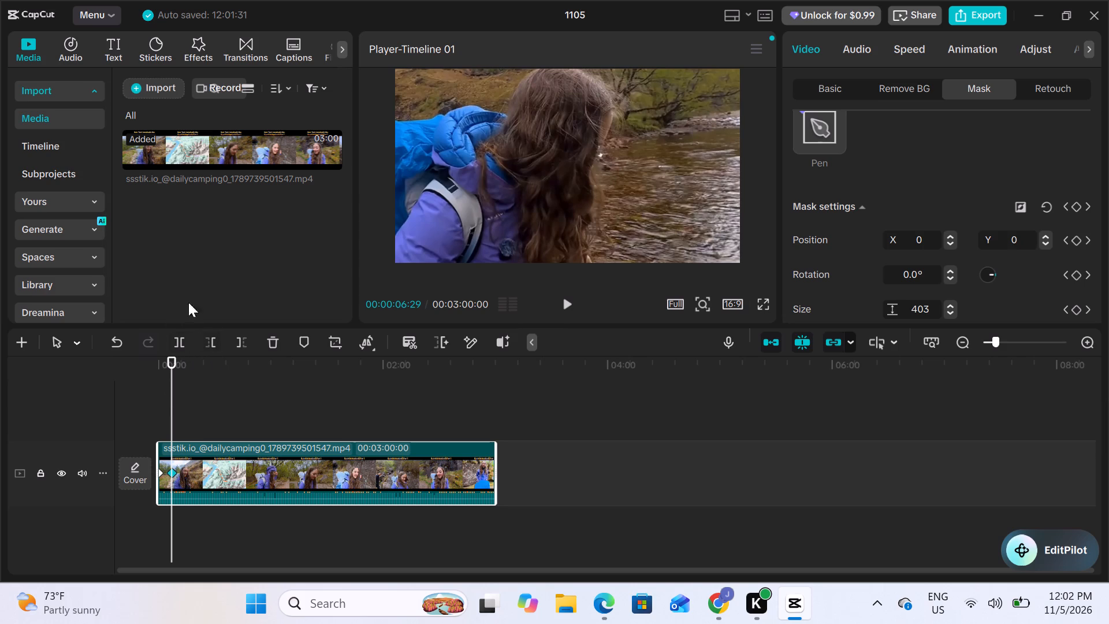
# Add a default text title at 00:00:06:29 and replace its wording with MOTION.
pyautogui.click(116, 47)
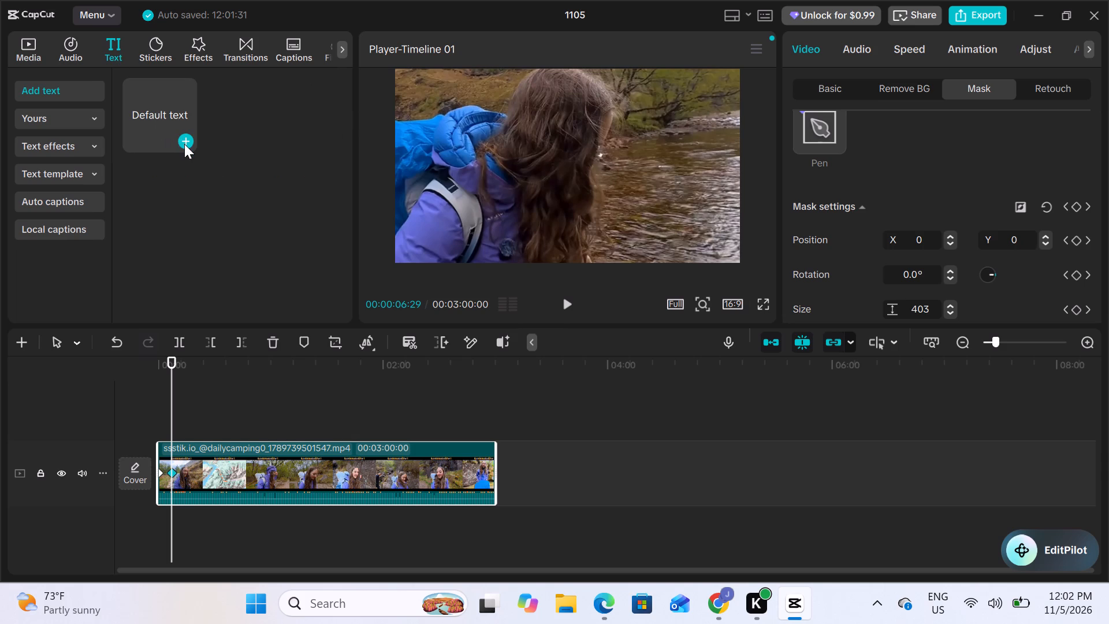
pyautogui.click(184, 144)
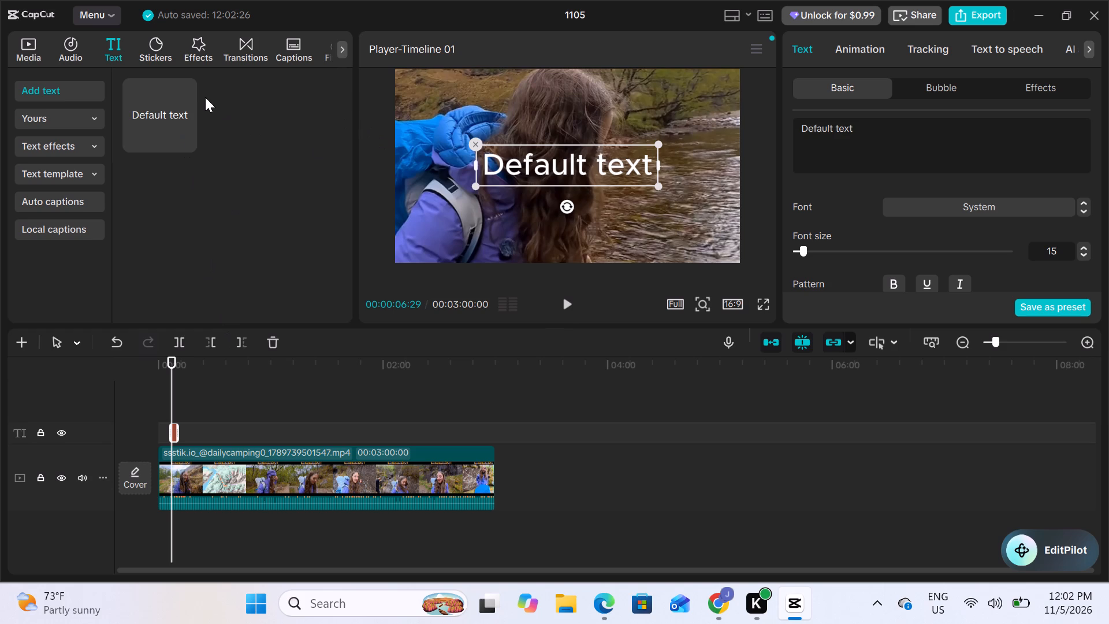
pyautogui.tripleClick(502, 167)
pyautogui.doubleClick(502, 167)
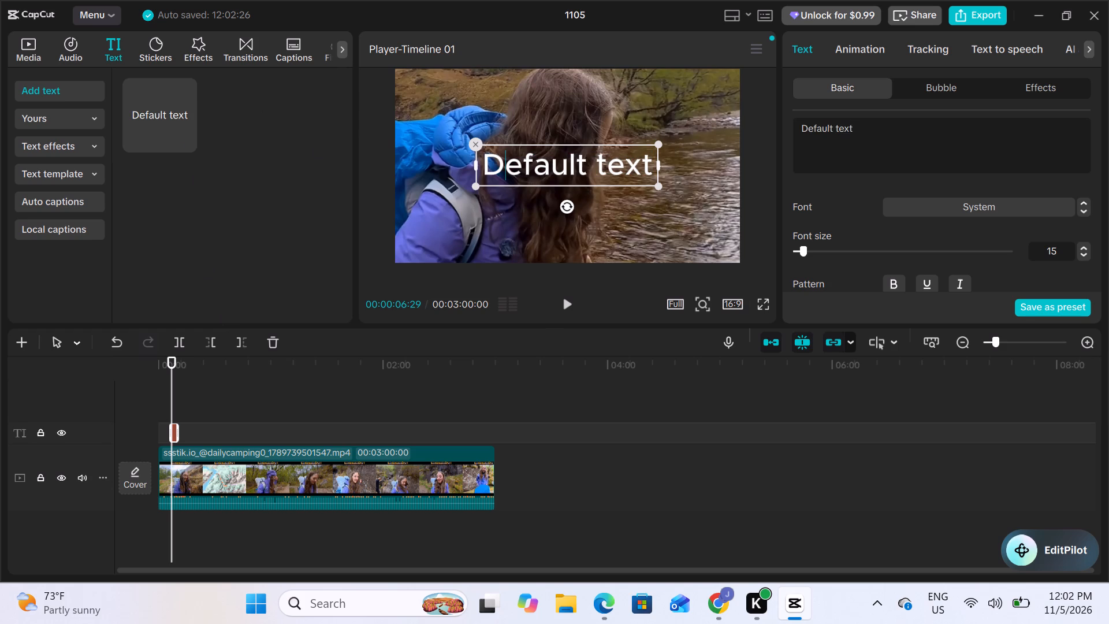
pyautogui.doubleClick(502, 167)
pyautogui.press('BackSpace')
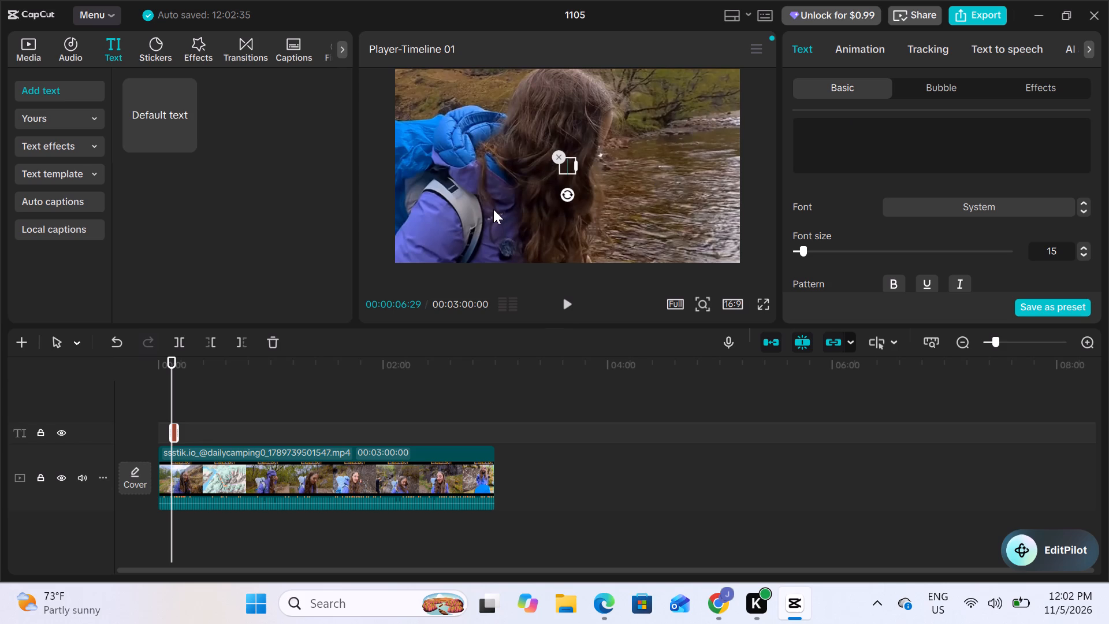
pyautogui.write('MOYIO')
pyautogui.press('BackSpace')
pyautogui.press('BackSpace')
pyautogui.press('BackSpace')
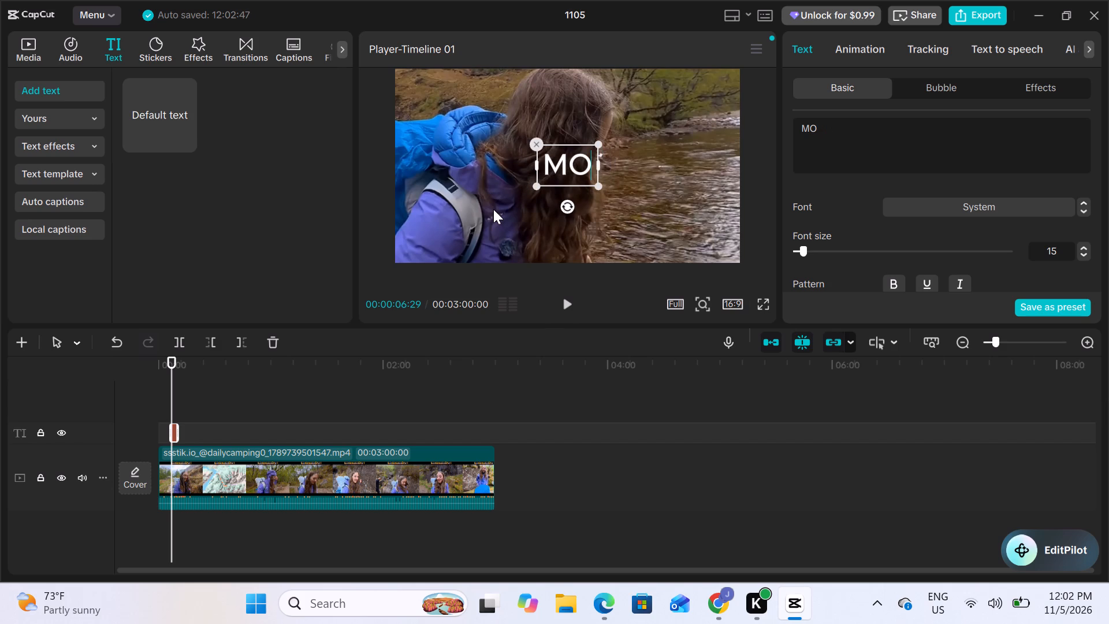
pyautogui.write('TION')
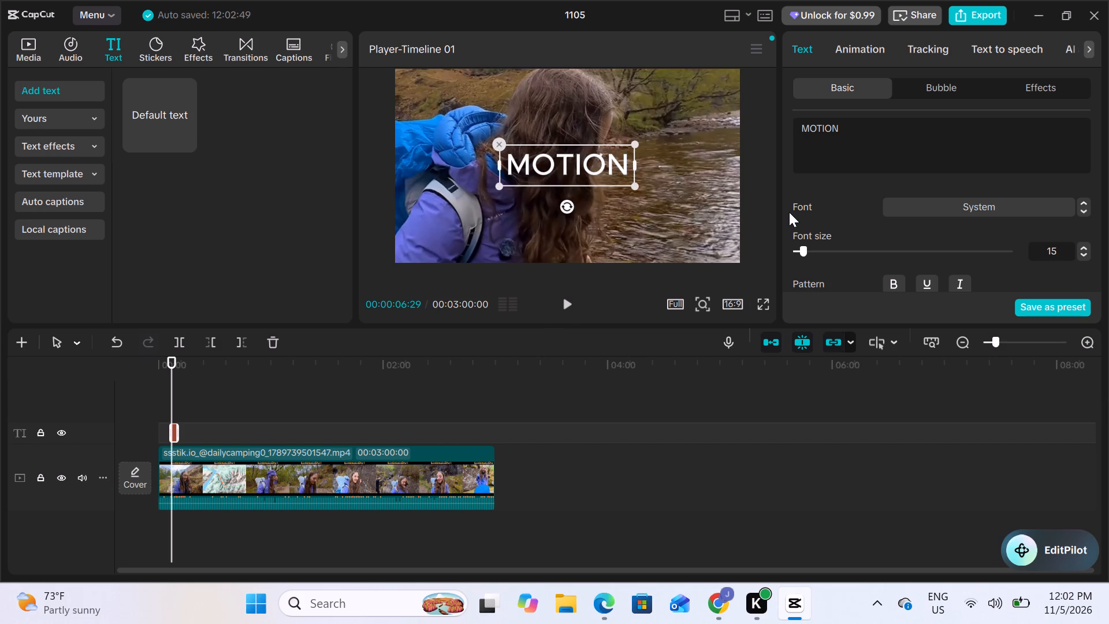
# Set the MOTION title's font size to 34.
pyautogui.click(1084, 254)
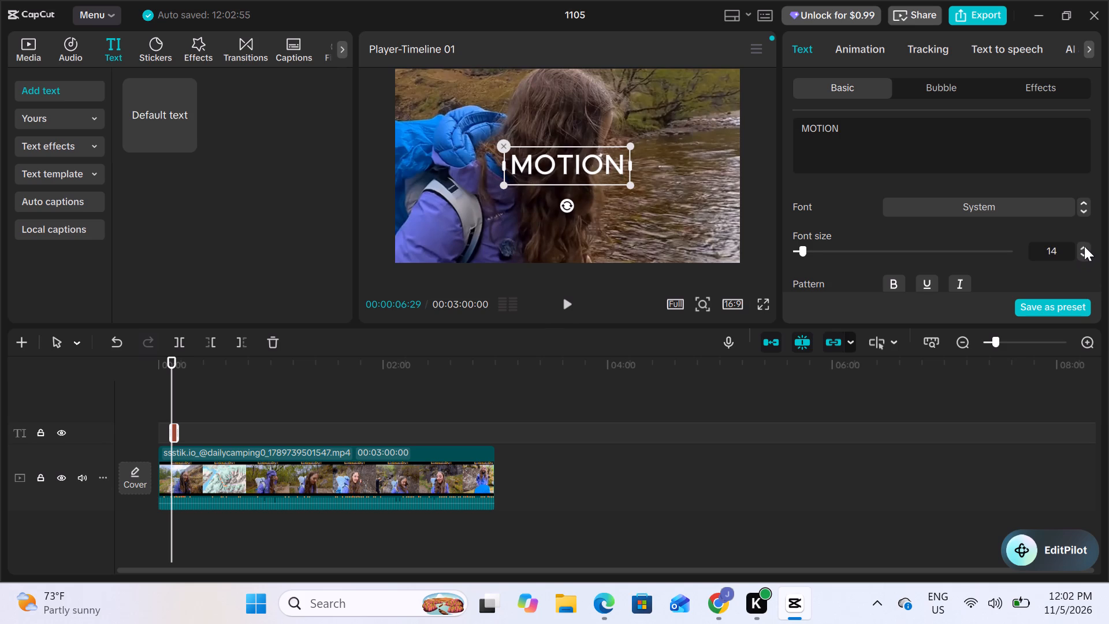
pyautogui.tripleClick(1084, 246)
pyautogui.tripleClick(1084, 246)
pyautogui.tripleClick(1084, 246)
pyautogui.tripleClick(1084, 246)
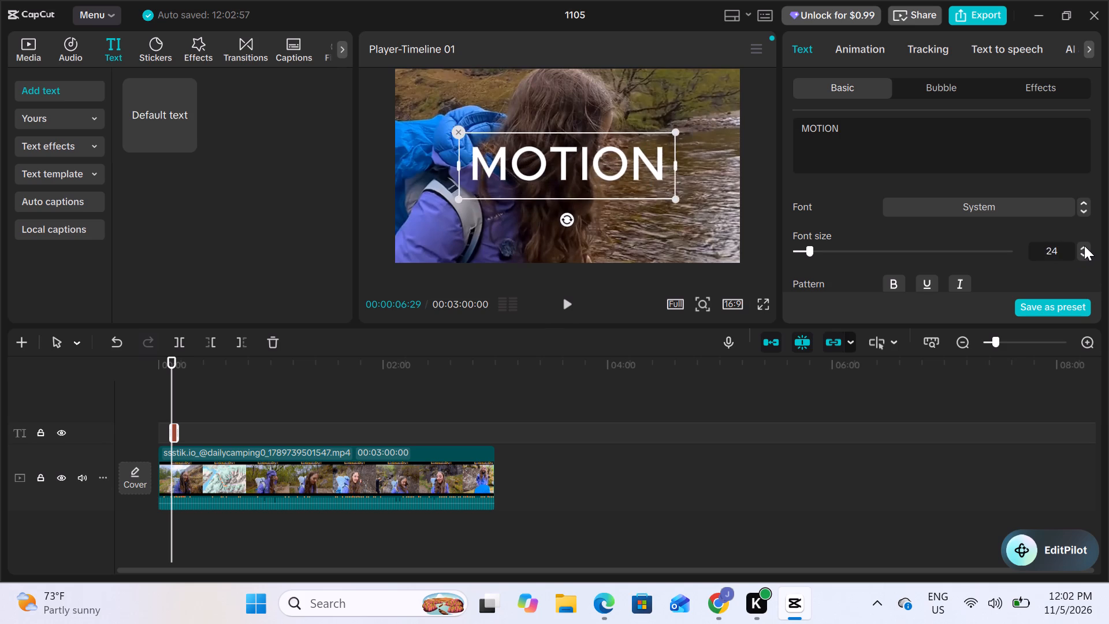
pyautogui.tripleClick(1084, 246)
pyautogui.tripleClick(1084, 246)
pyautogui.doubleClick(1084, 246)
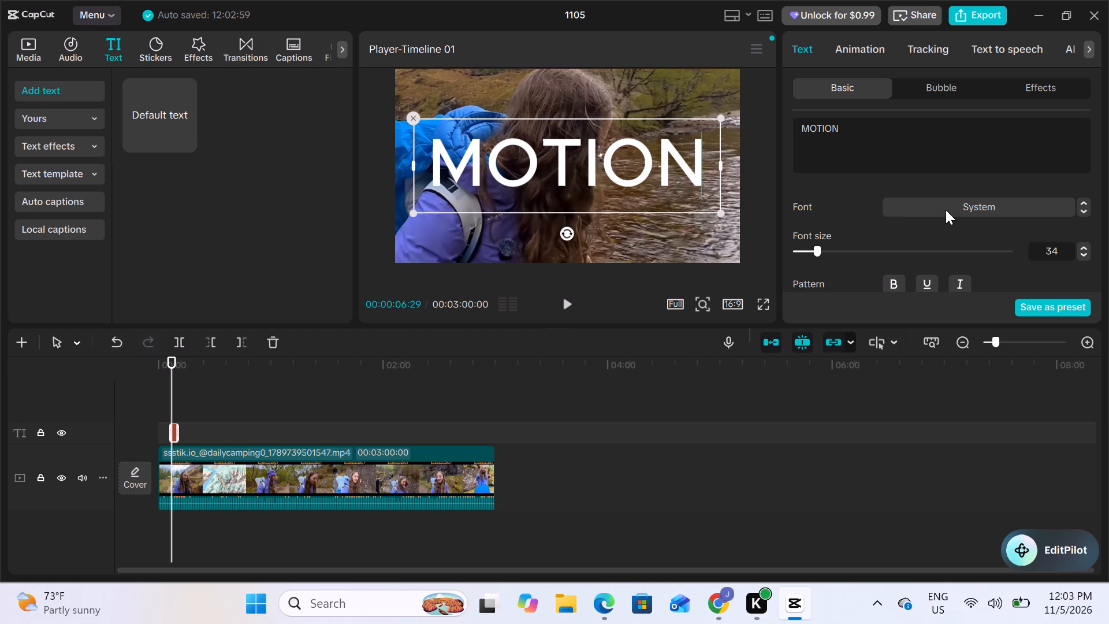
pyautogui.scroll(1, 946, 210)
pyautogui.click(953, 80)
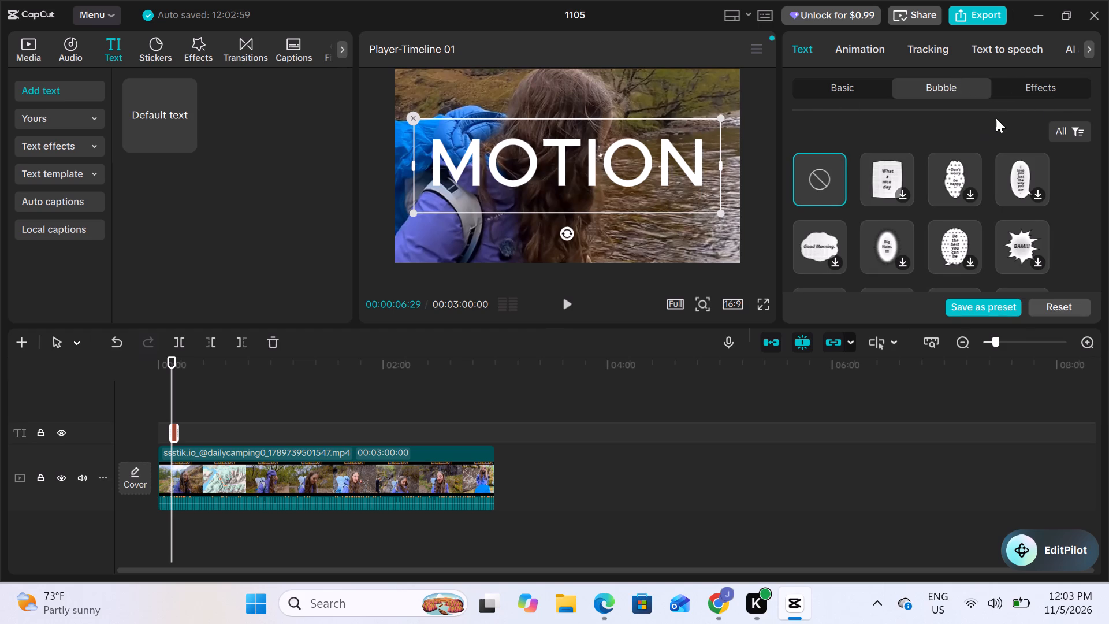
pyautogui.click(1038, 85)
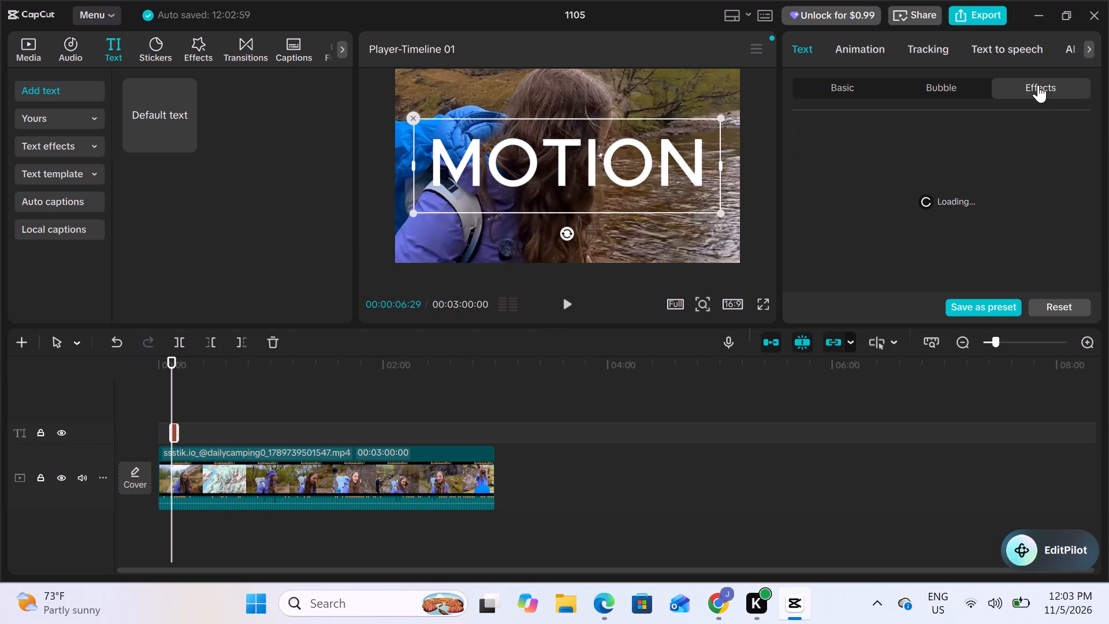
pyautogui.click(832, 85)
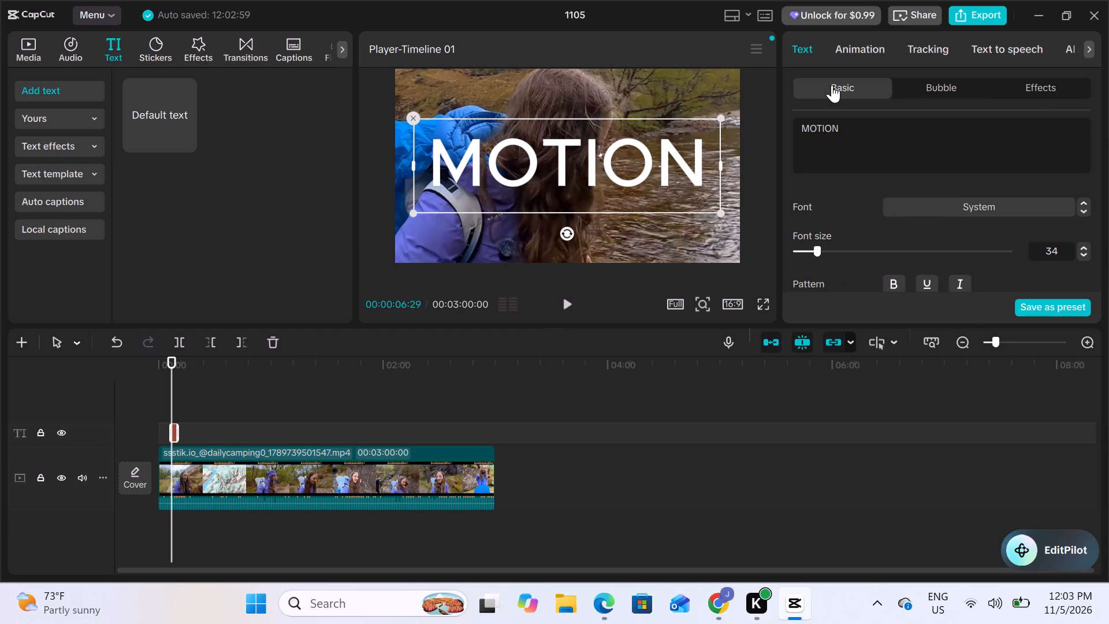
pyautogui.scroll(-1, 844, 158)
# Look through the music, the Trending stock media in the library and the stickers for material to add.
pyautogui.click(59, 45)
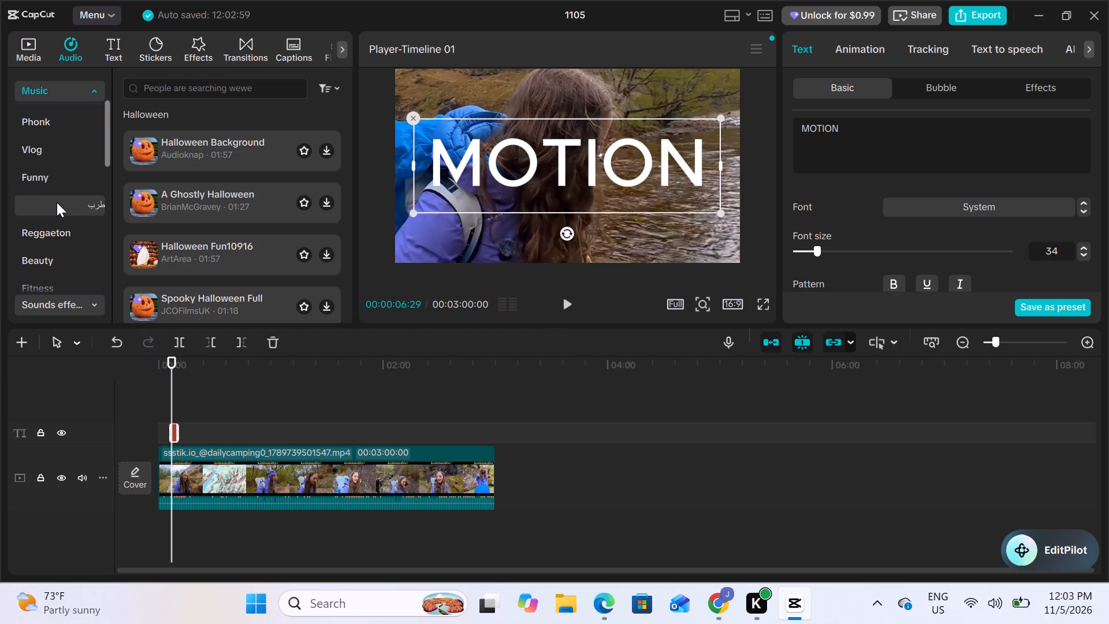
pyautogui.click(27, 47)
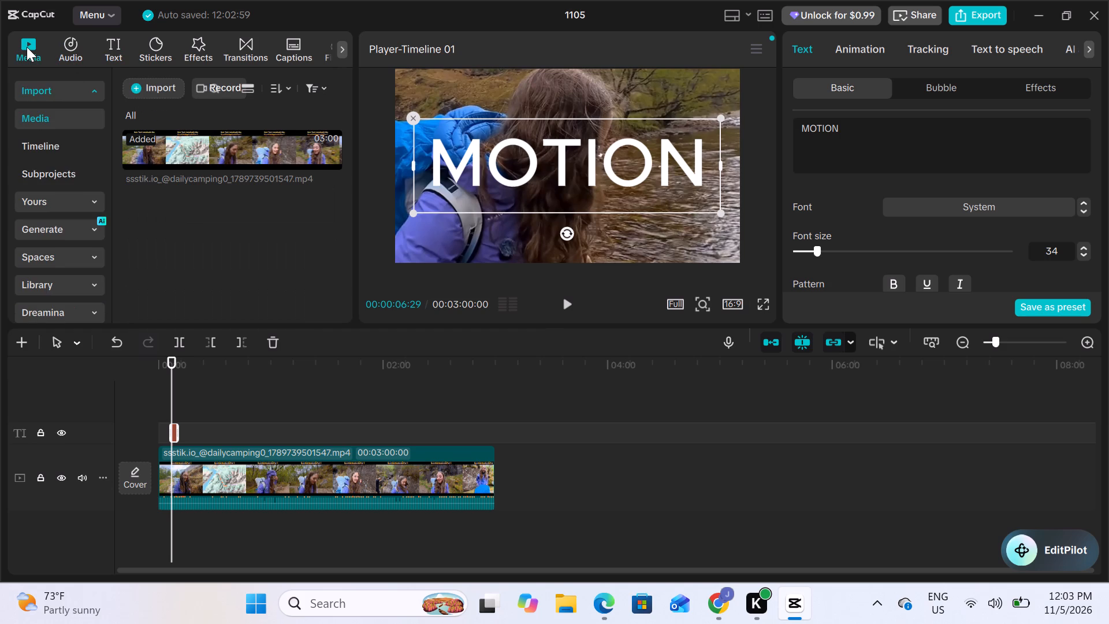
pyautogui.scroll(-1, 33, 190)
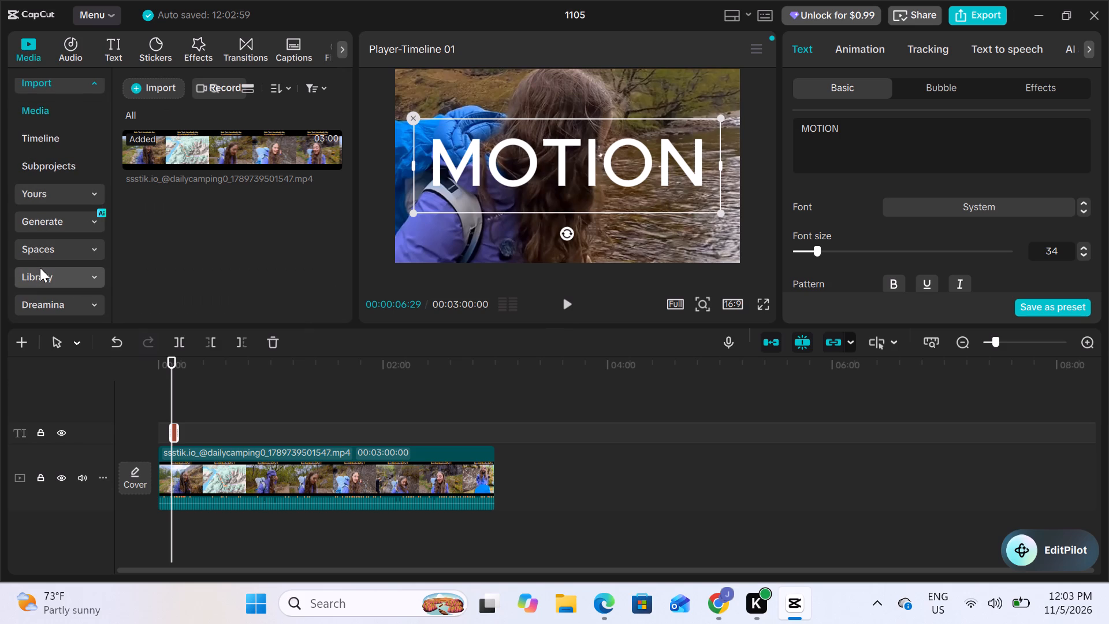
pyautogui.click(40, 270)
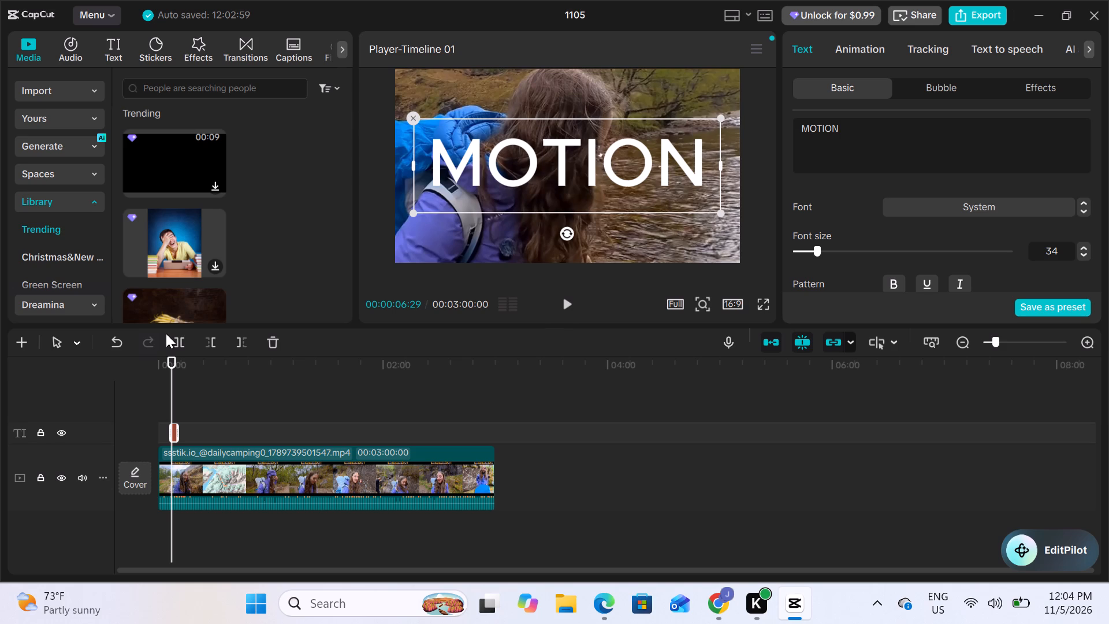
pyautogui.scroll(-1, 150, 226)
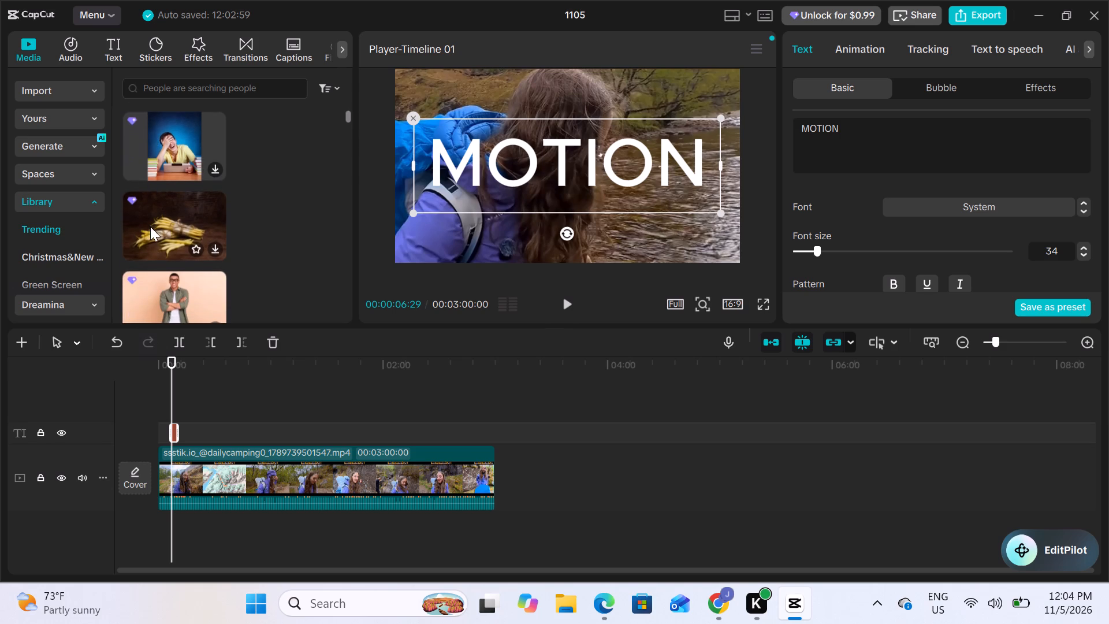
pyautogui.scroll(-2, 150, 226)
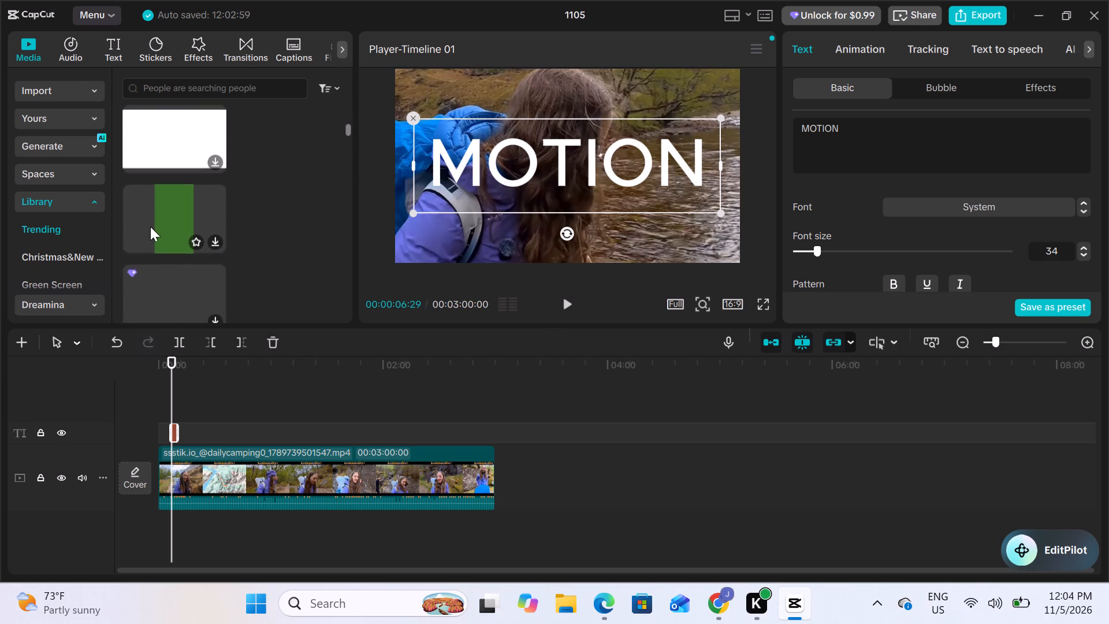
pyautogui.scroll(-1, 150, 226)
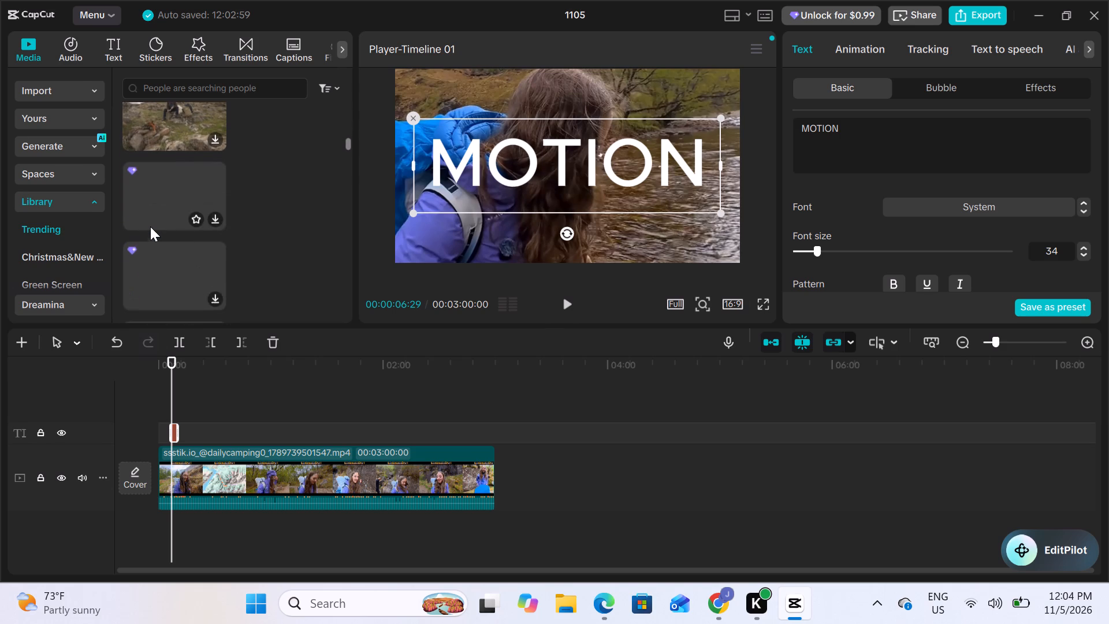
pyautogui.click(45, 225)
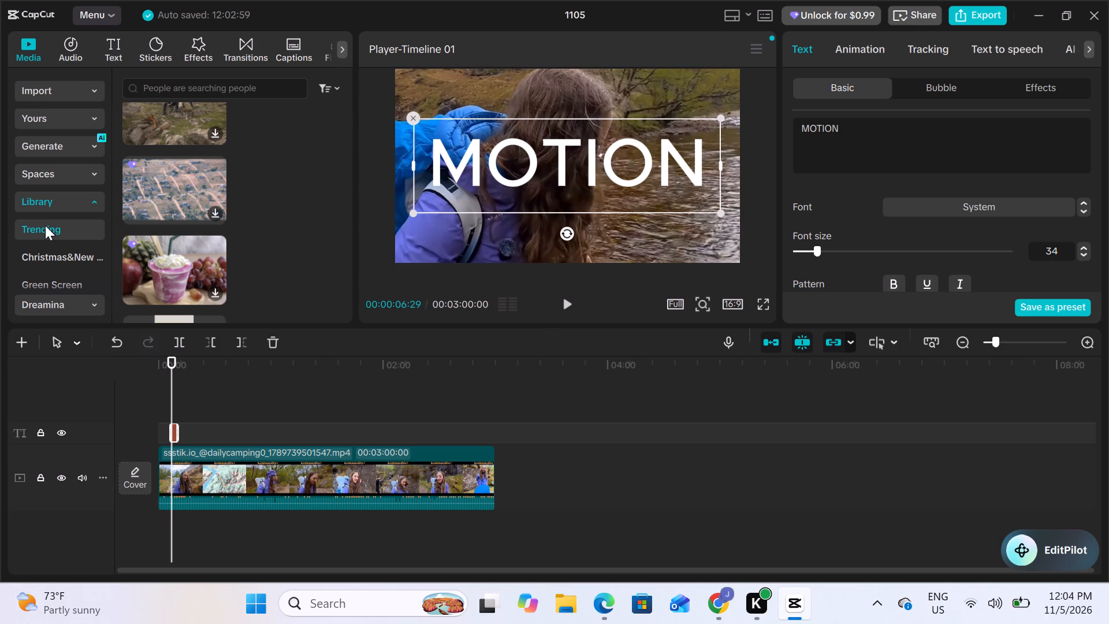
pyautogui.doubleClick(45, 225)
pyautogui.click(55, 206)
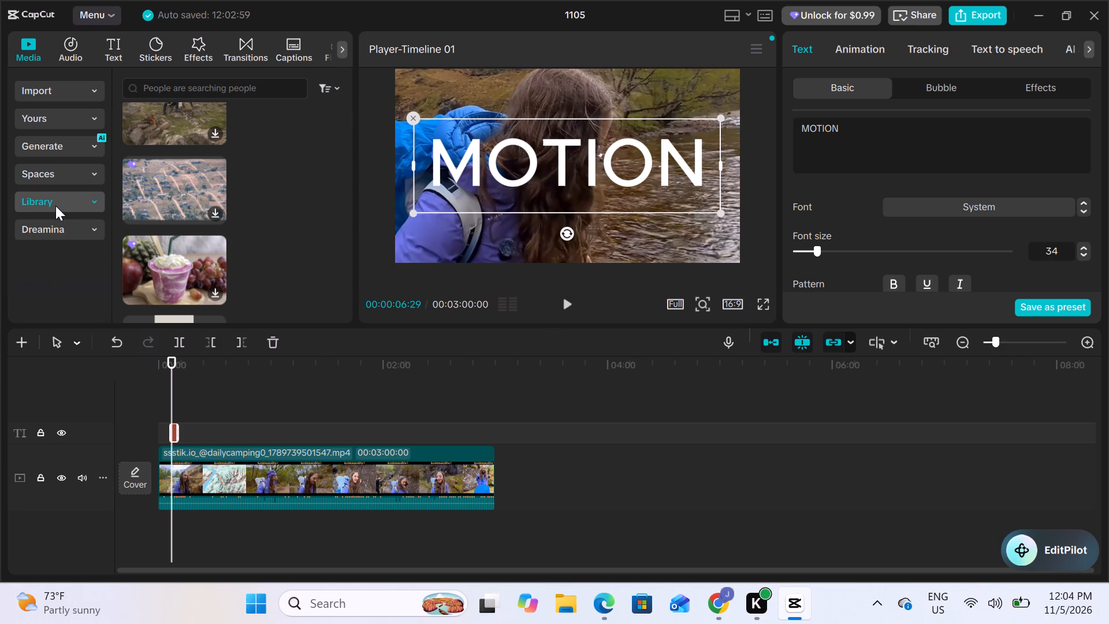
pyautogui.doubleClick(55, 206)
pyautogui.scroll(-1, 202, 221)
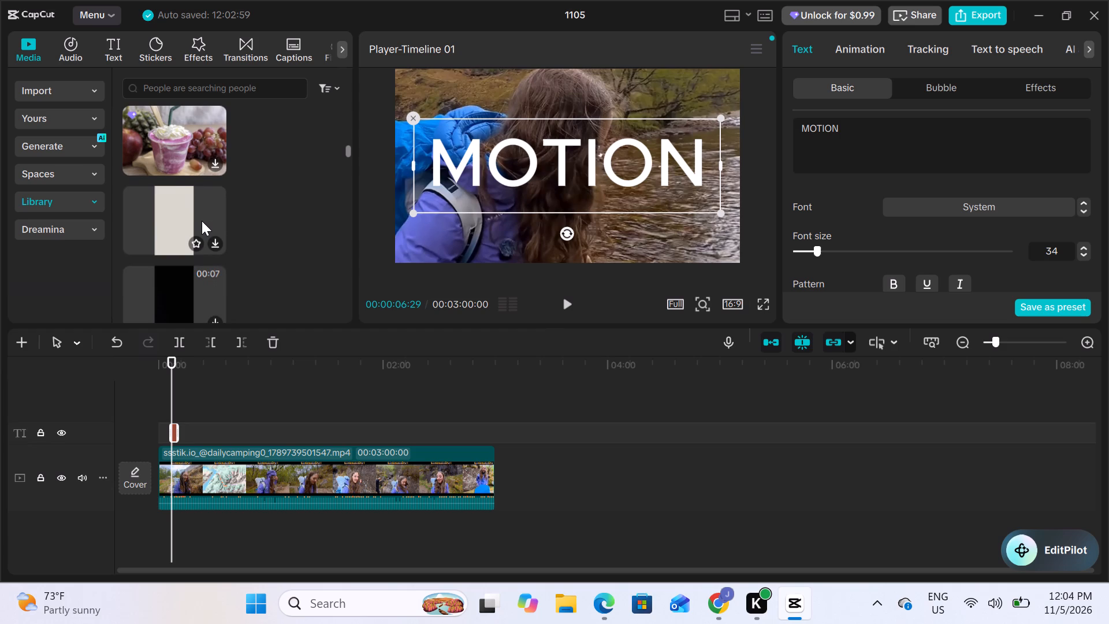
pyautogui.scroll(-1, 202, 221)
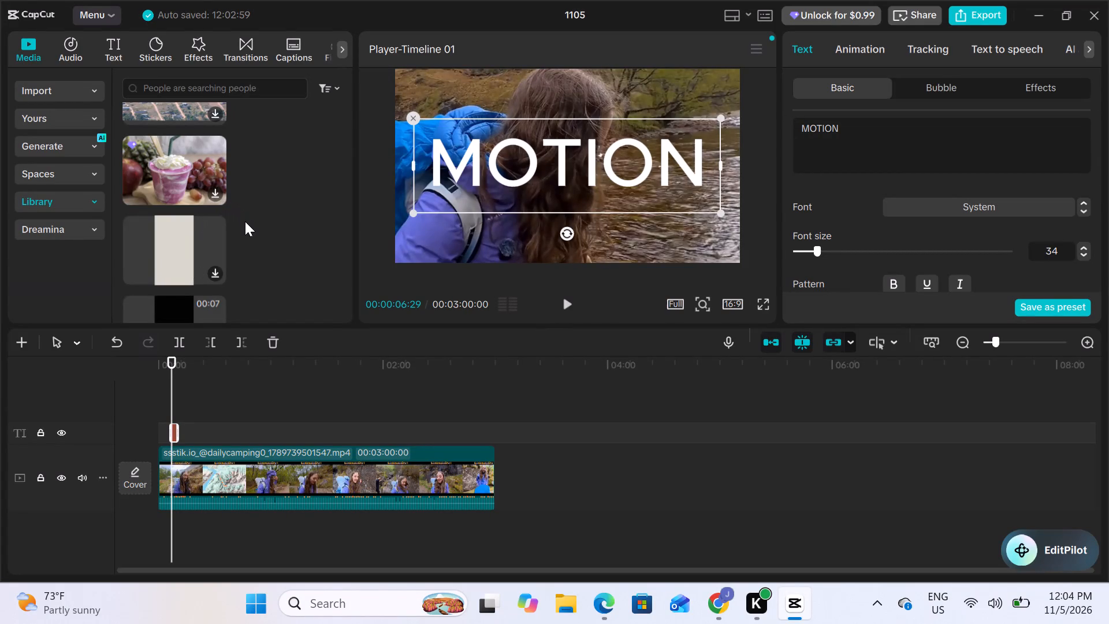
pyautogui.click(154, 52)
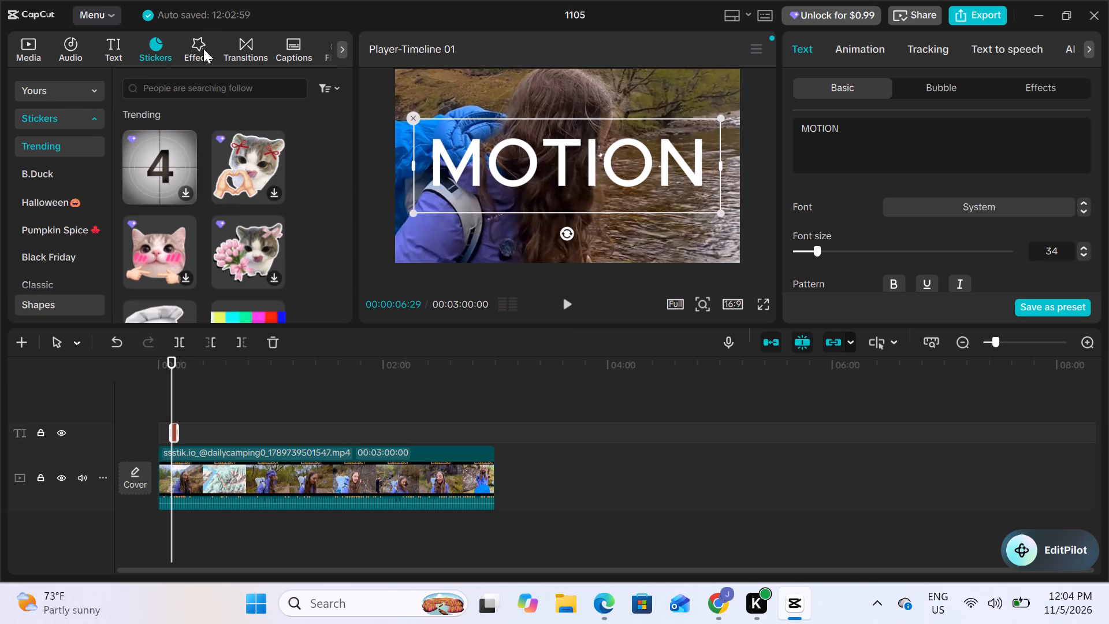
pyautogui.click(104, 46)
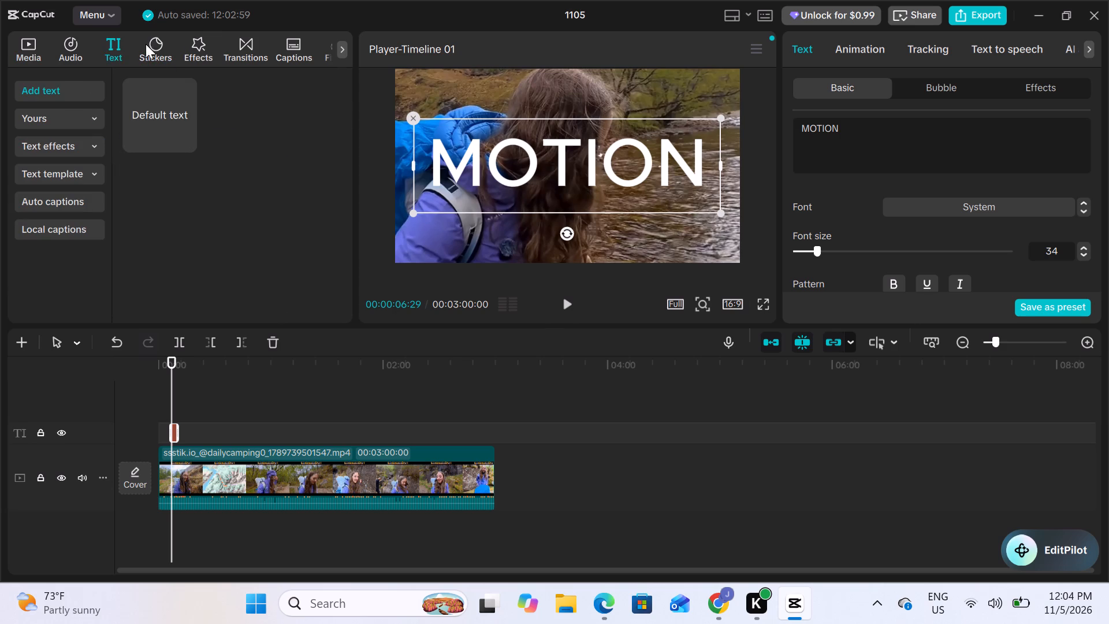
# Search the stickers for background and look through the results for a suitable backdrop.
pyautogui.click(145, 53)
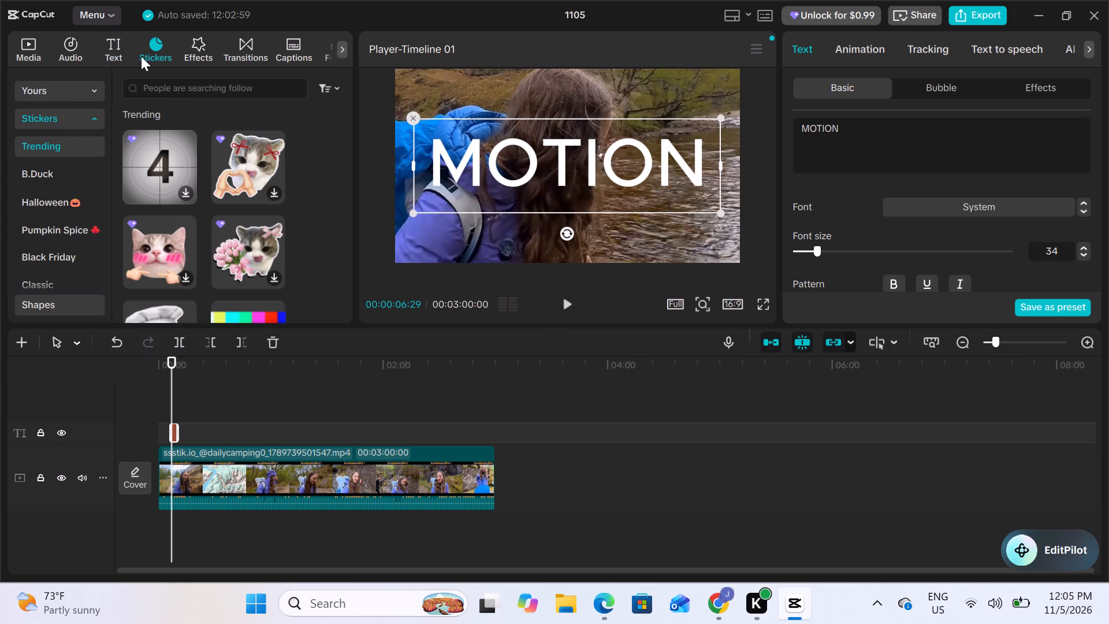
pyautogui.click(151, 86)
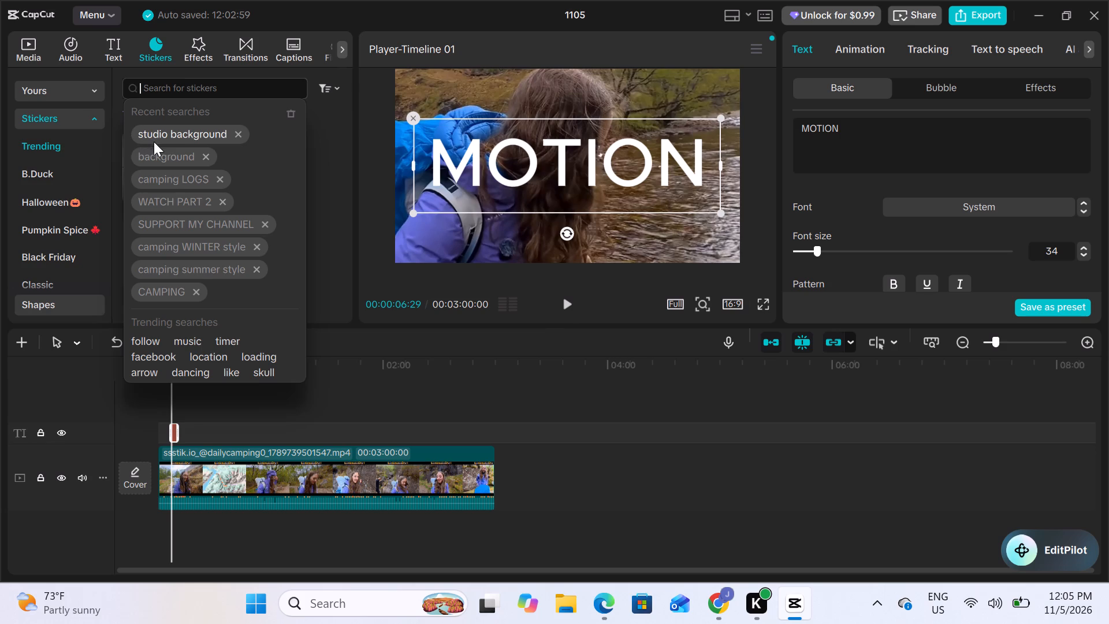
pyautogui.click(167, 154)
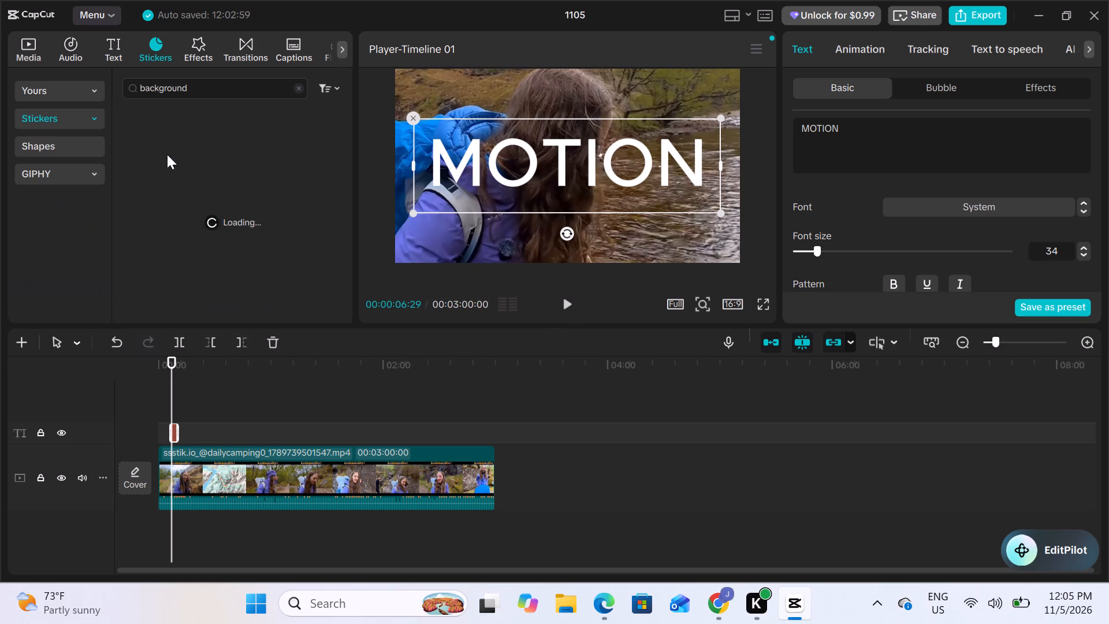
pyautogui.scroll(-3, 187, 203)
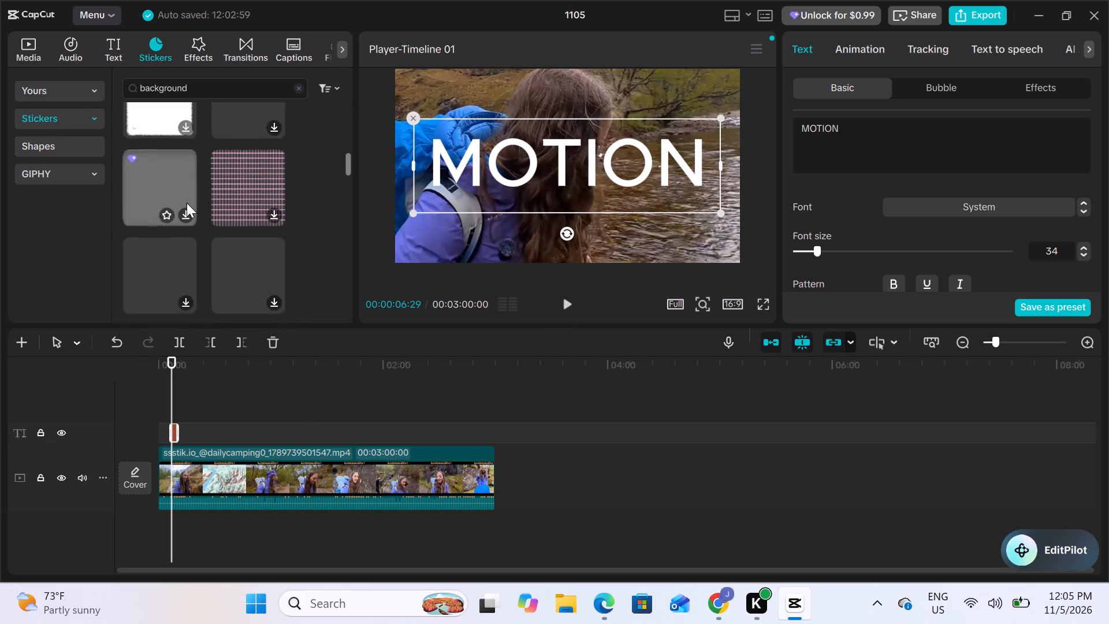
pyautogui.scroll(-2, 187, 203)
pyautogui.scroll(1, 187, 203)
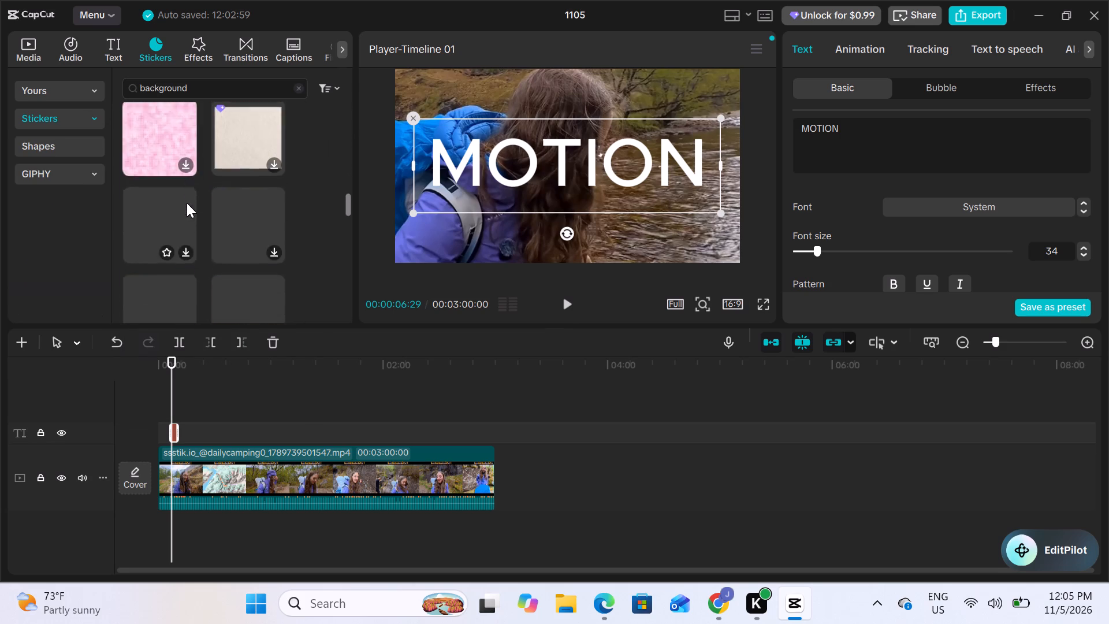
pyautogui.scroll(1, 187, 203)
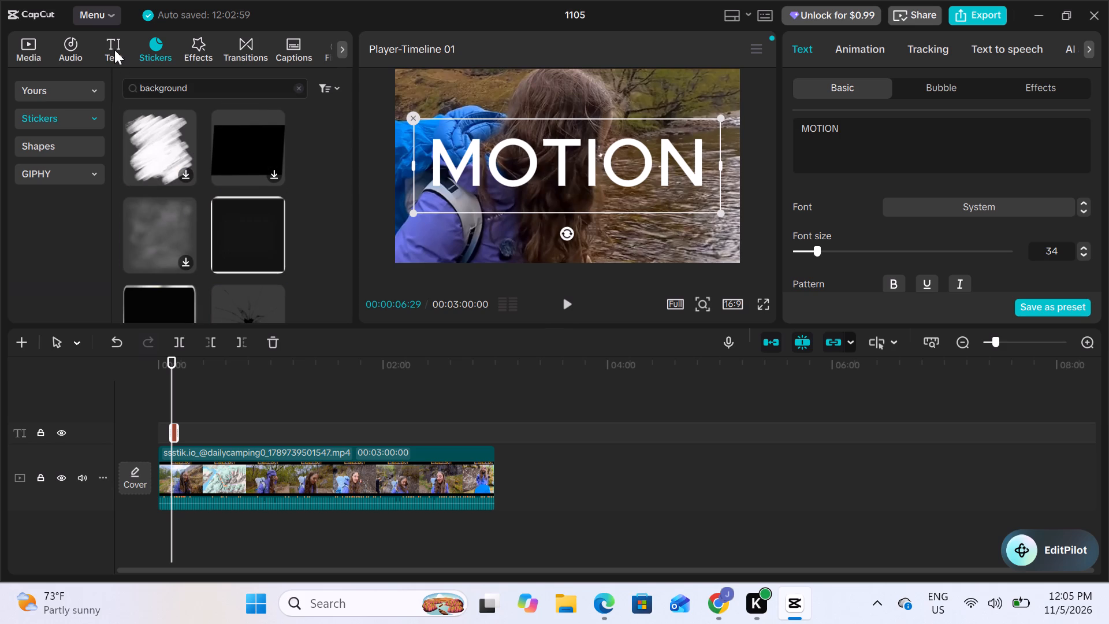
pyautogui.click(113, 50)
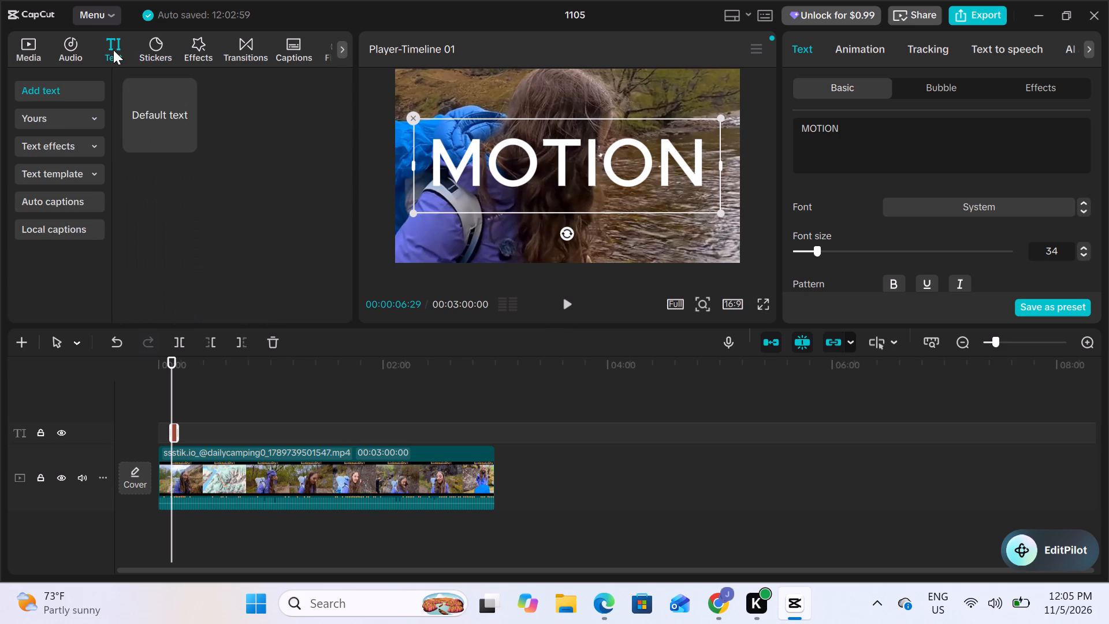
pyautogui.click(67, 42)
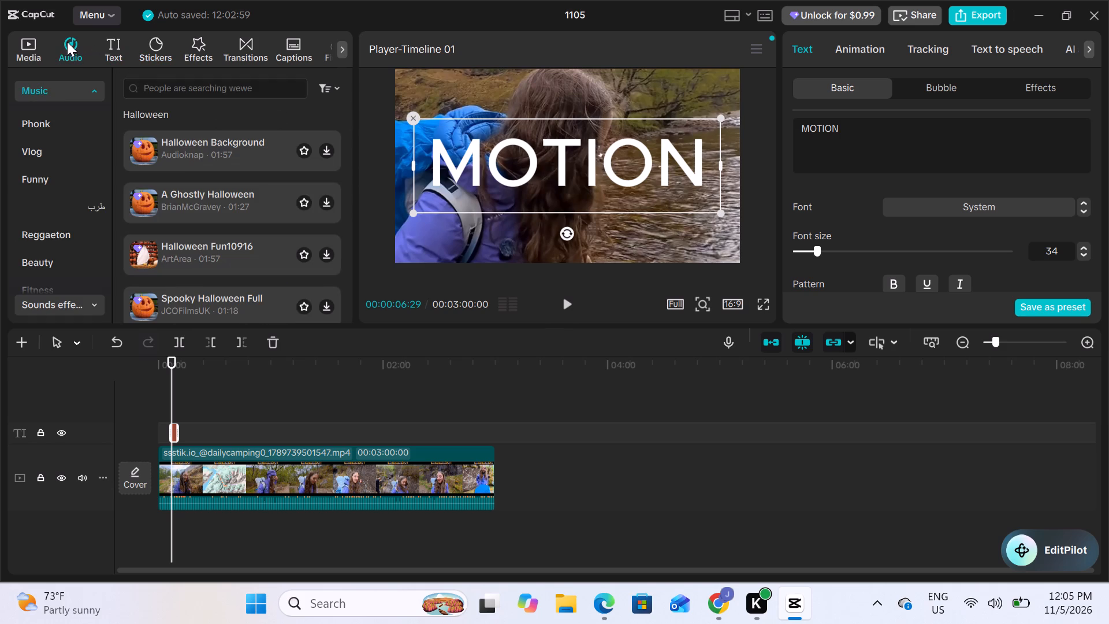
# Search the library's stock media for black background, then download the 30-second green fireworks clip and add it to the timeline.
pyautogui.click(25, 40)
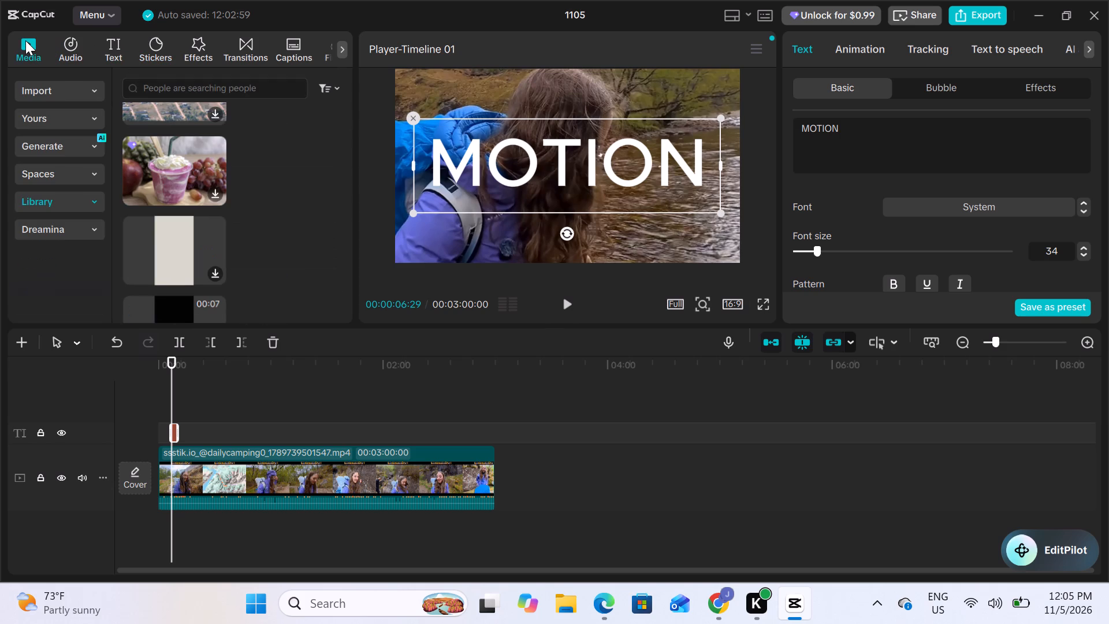
pyautogui.click(68, 199)
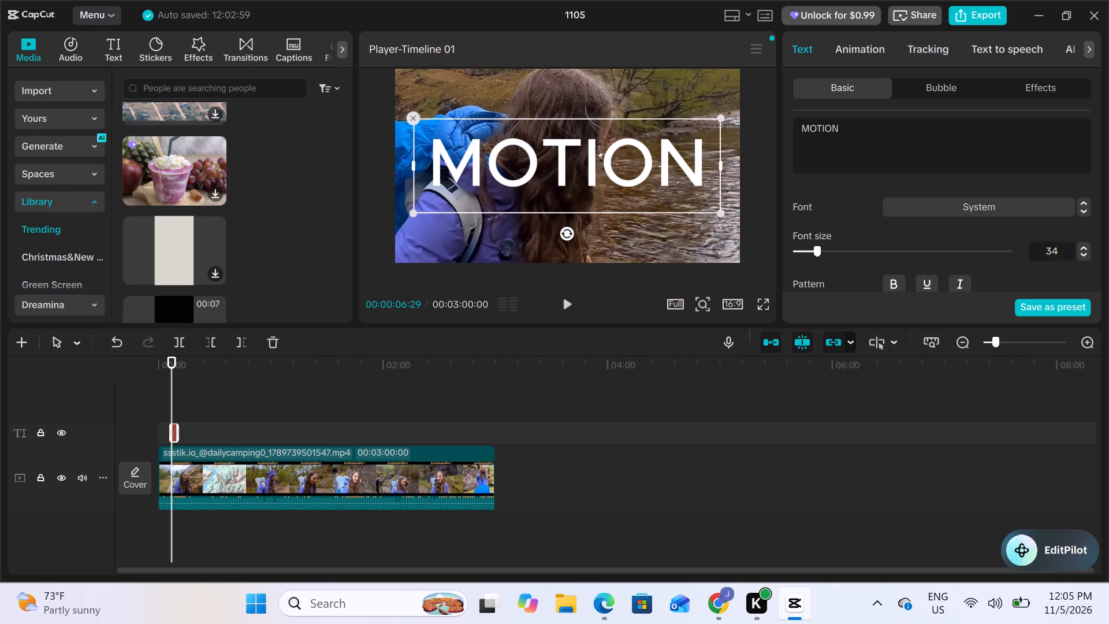
pyautogui.click(185, 90)
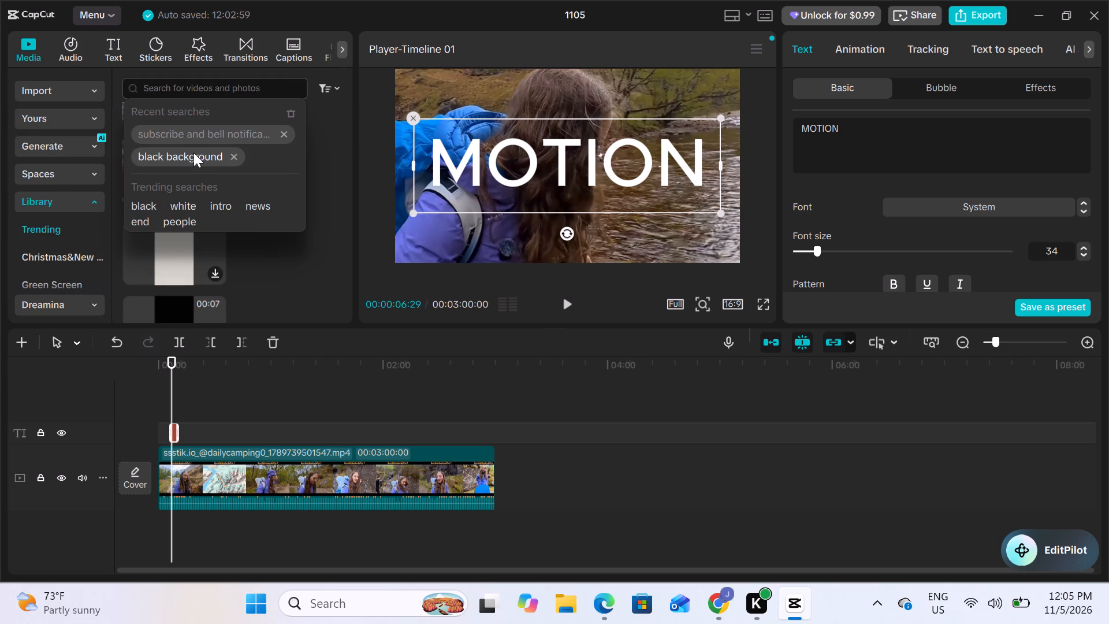
pyautogui.click(193, 158)
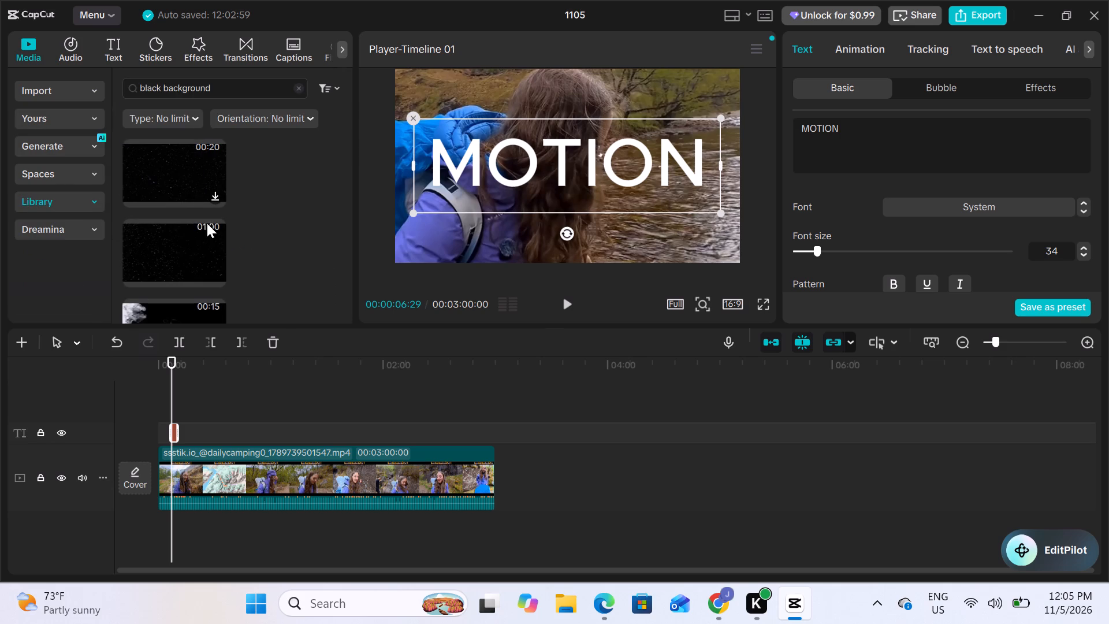
pyautogui.scroll(-3, 207, 232)
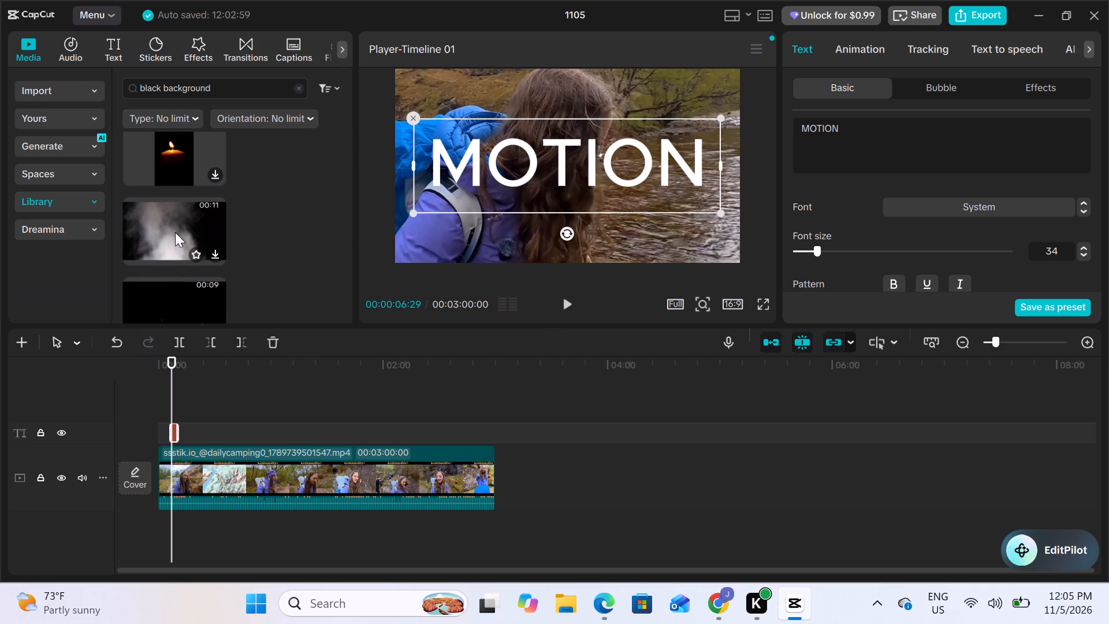
pyautogui.scroll(-3, 175, 232)
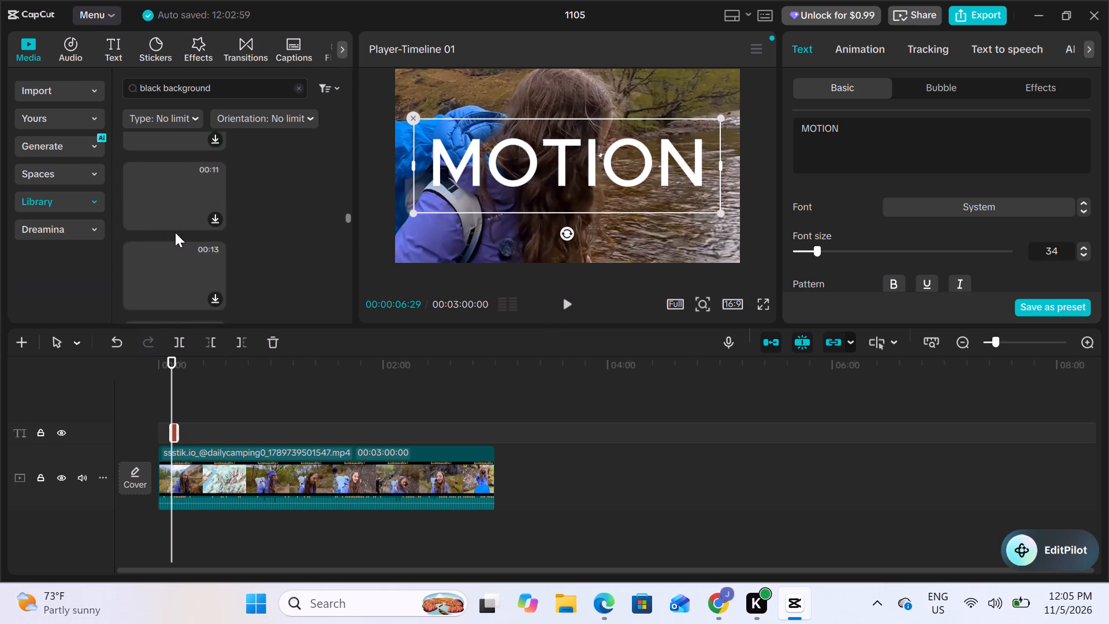
pyautogui.scroll(-1, 175, 232)
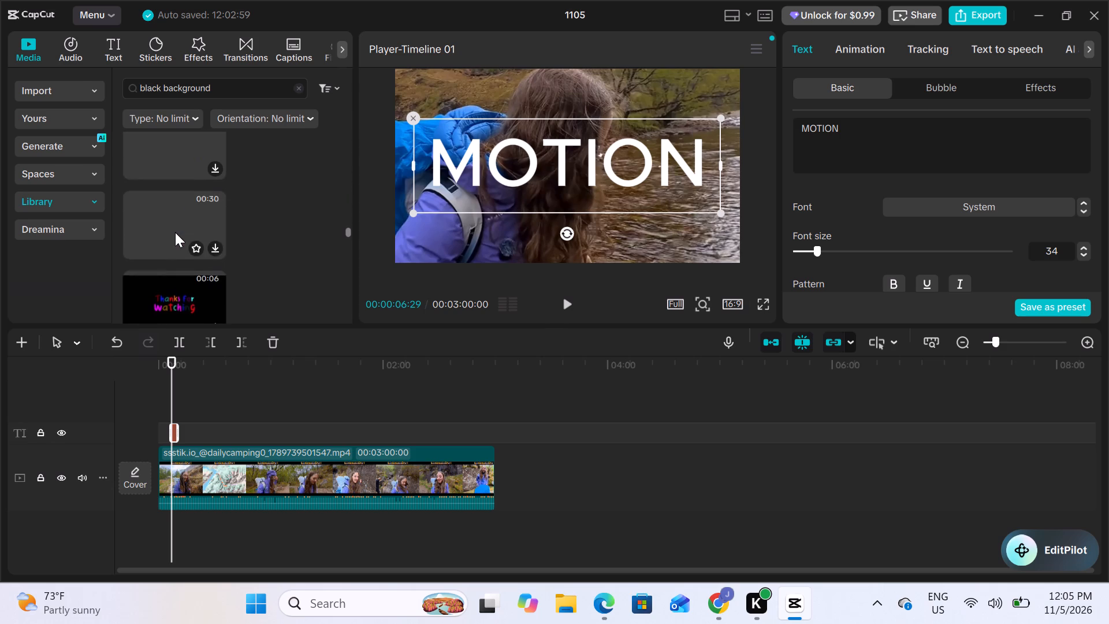
pyautogui.scroll(-2, 175, 232)
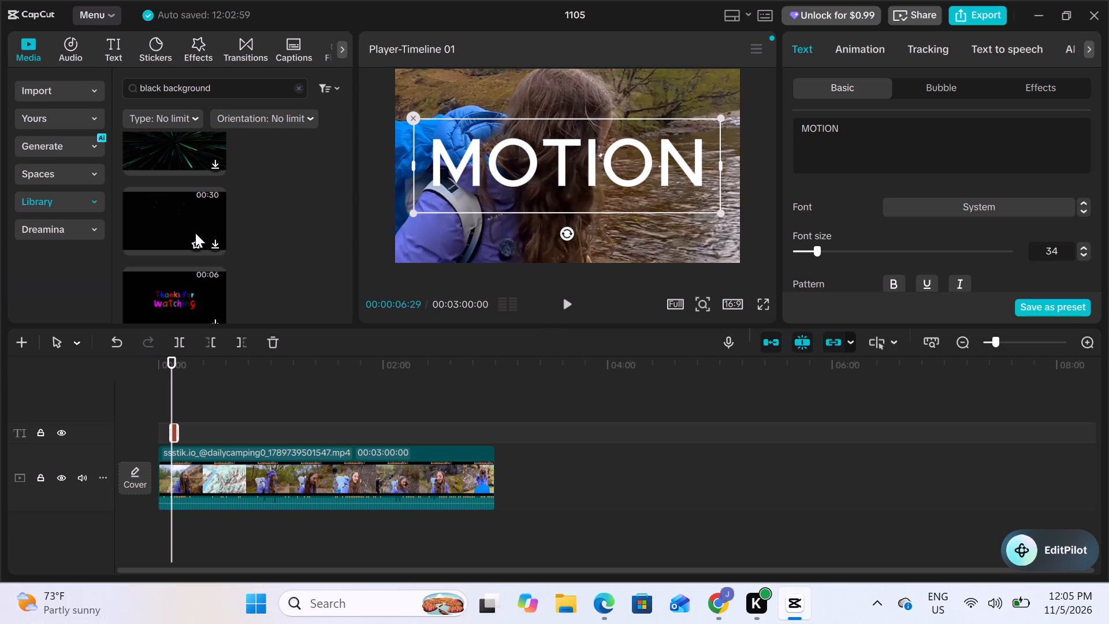
pyautogui.scroll(-2, 195, 233)
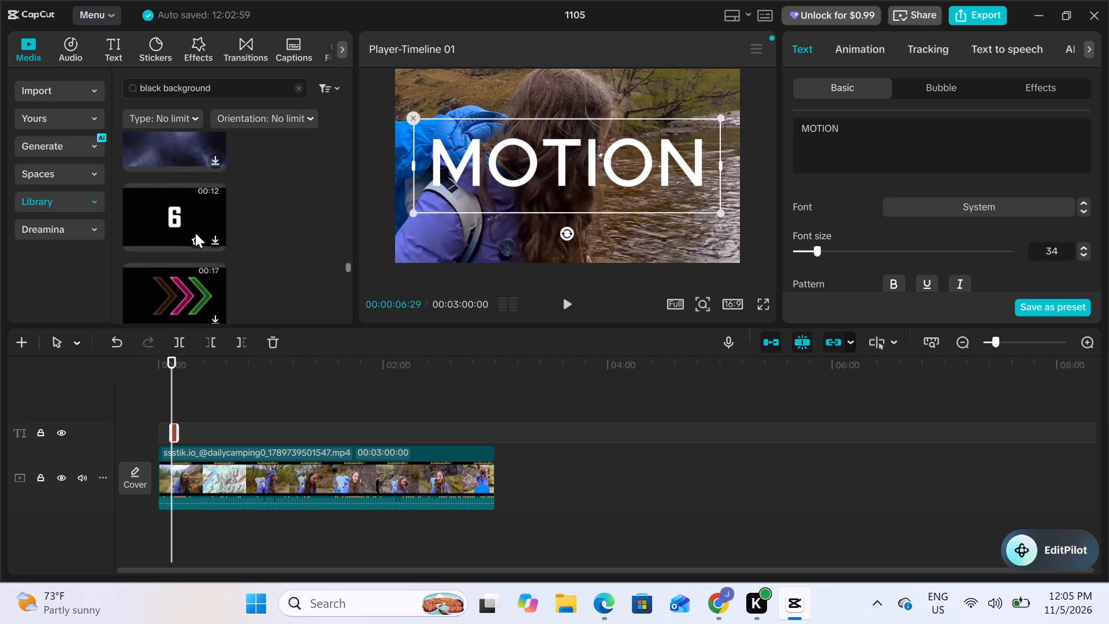
pyautogui.scroll(2, 195, 233)
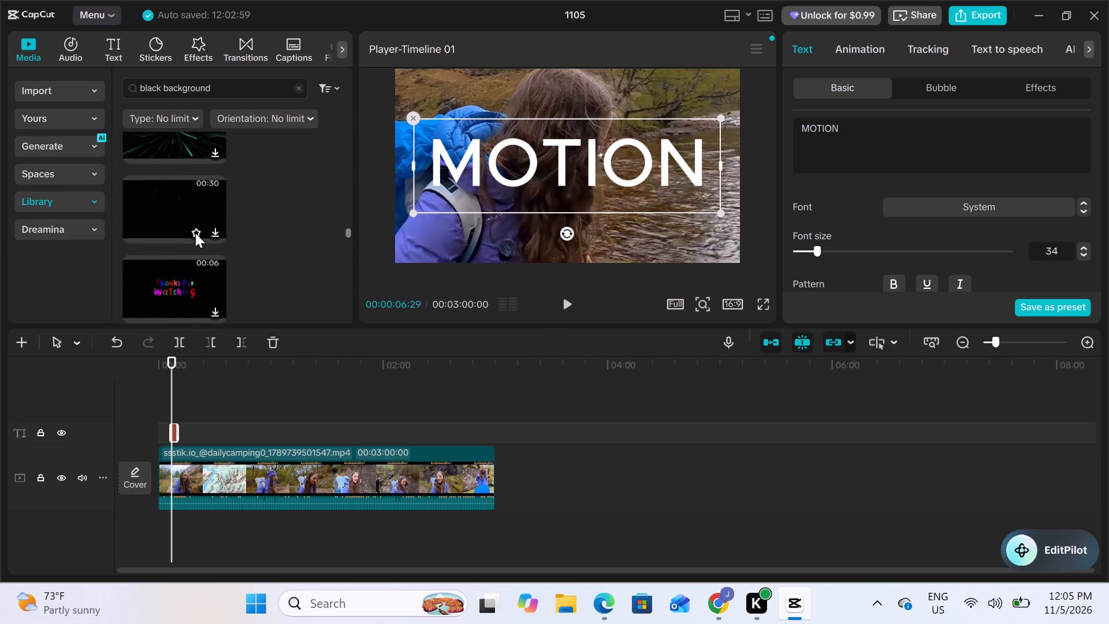
pyautogui.click(213, 243)
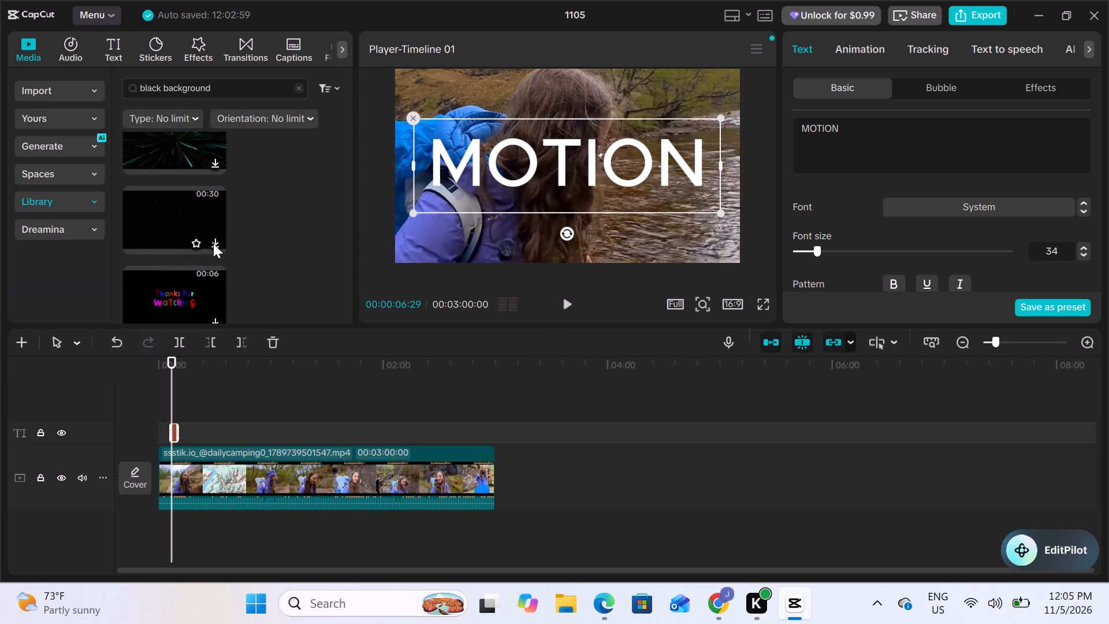
pyautogui.click(213, 243)
pyautogui.click(213, 239)
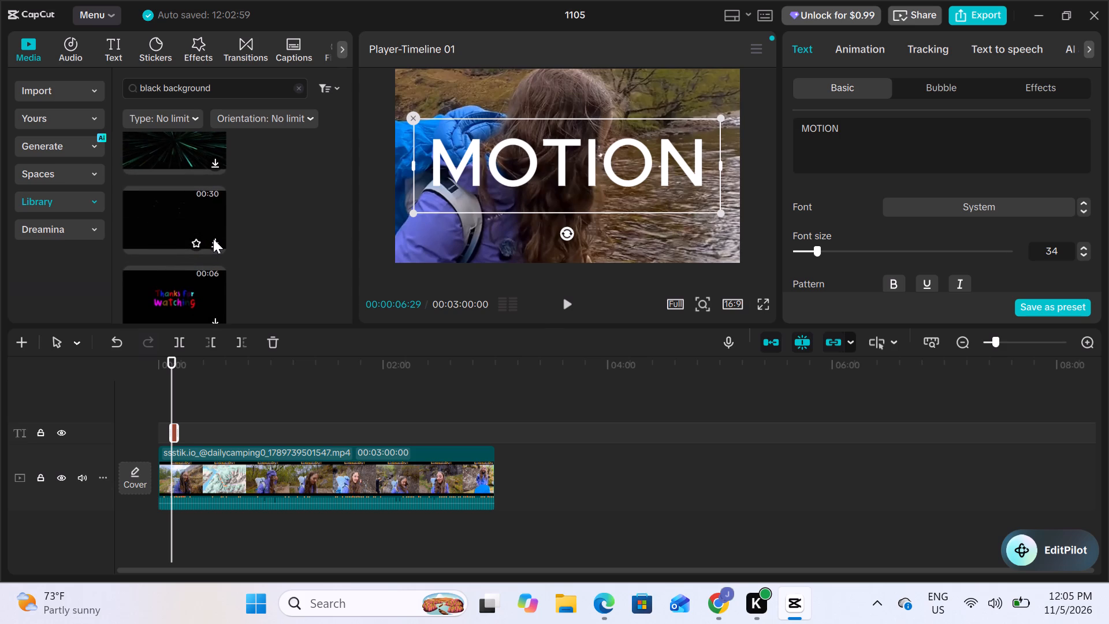
pyautogui.tripleClick(213, 239)
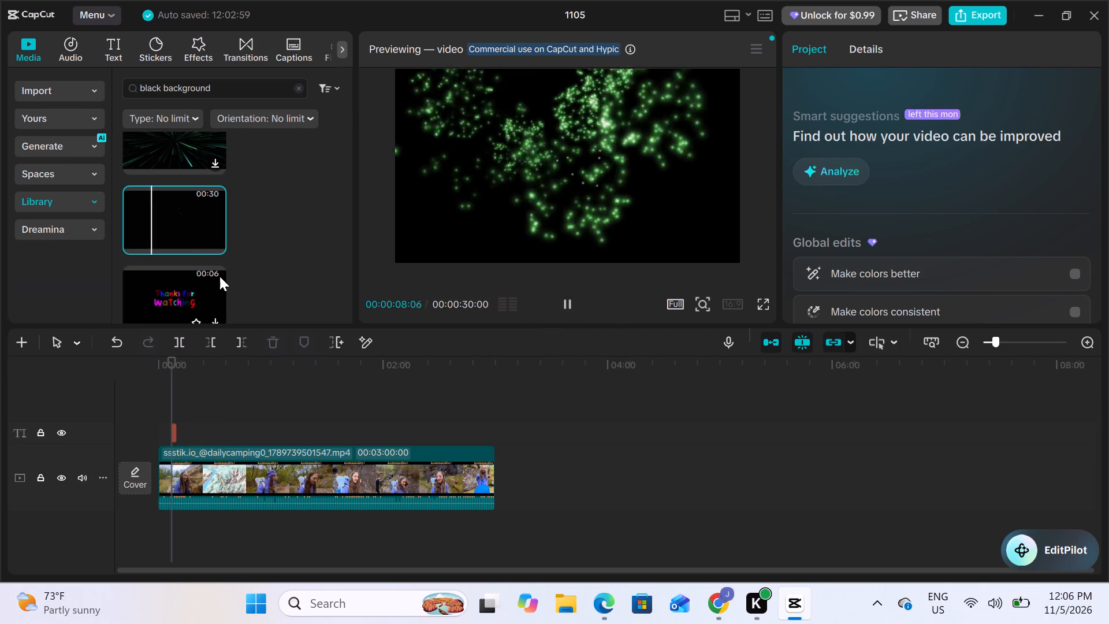
pyautogui.click(214, 237)
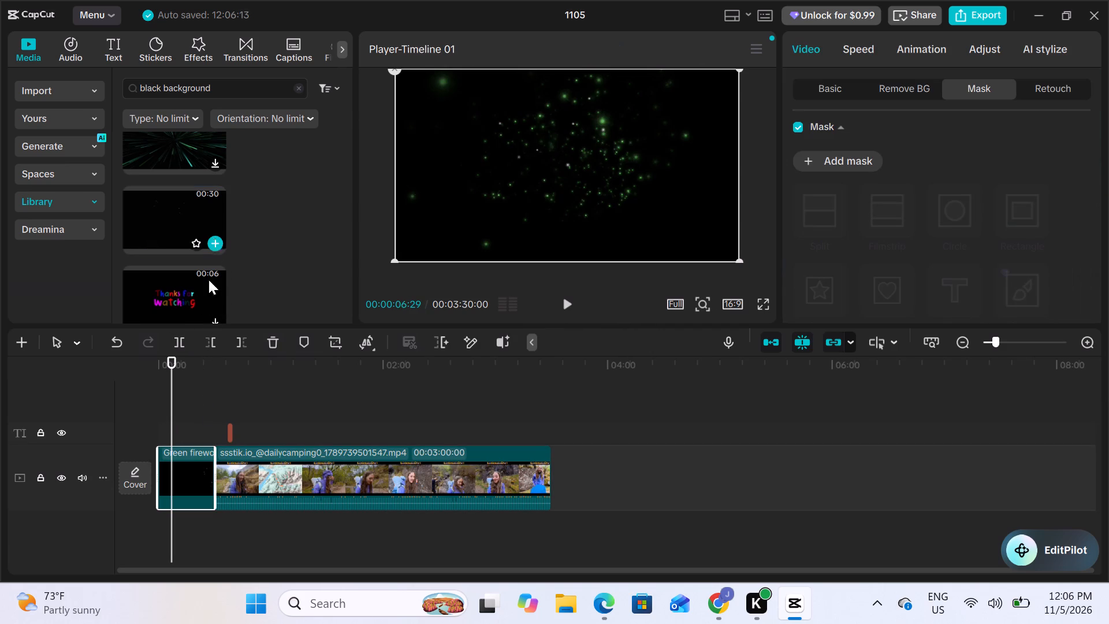
# Move the green fireworks clip onto its own track above the MOTION title, starting at 00:00:06:29.
pyautogui.moveTo(184, 477); pyautogui.dragTo(198, 418)
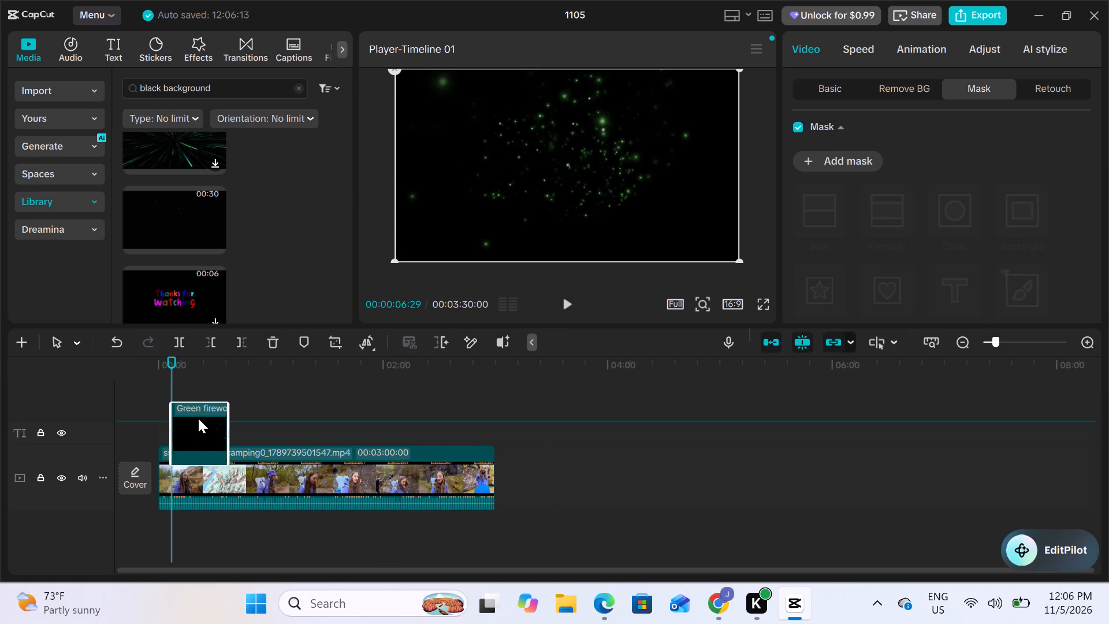
pyautogui.moveTo(198, 418); pyautogui.dragTo(201, 385)
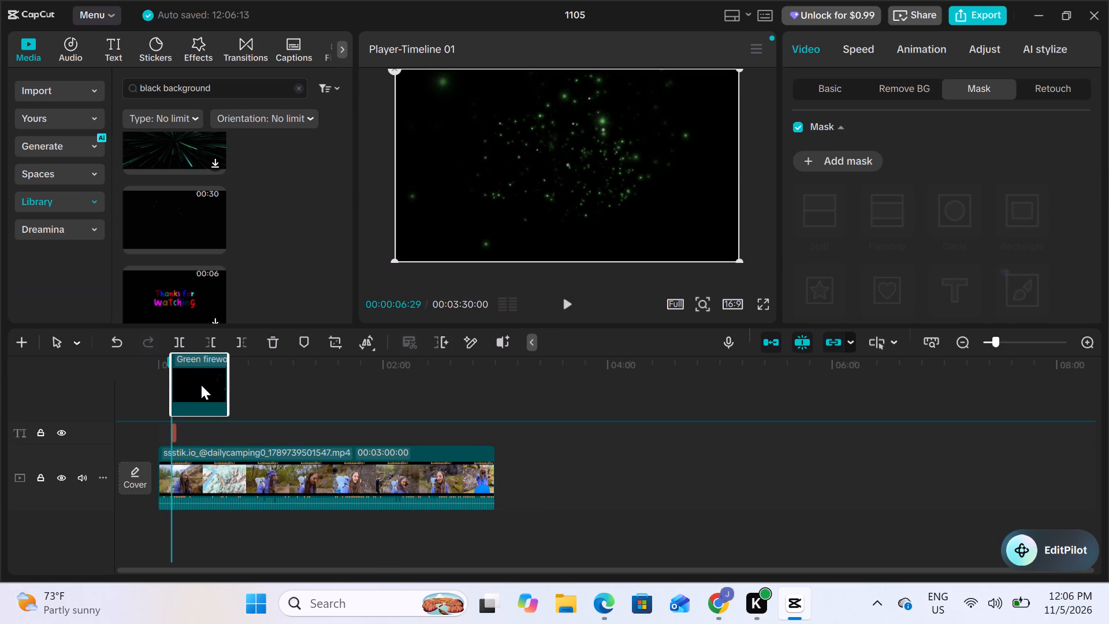
pyautogui.moveTo(201, 385); pyautogui.dragTo(200, 387)
# Extend the end of the MOTION title to match the end of the green fireworks clip.
pyautogui.doubleClick(175, 478)
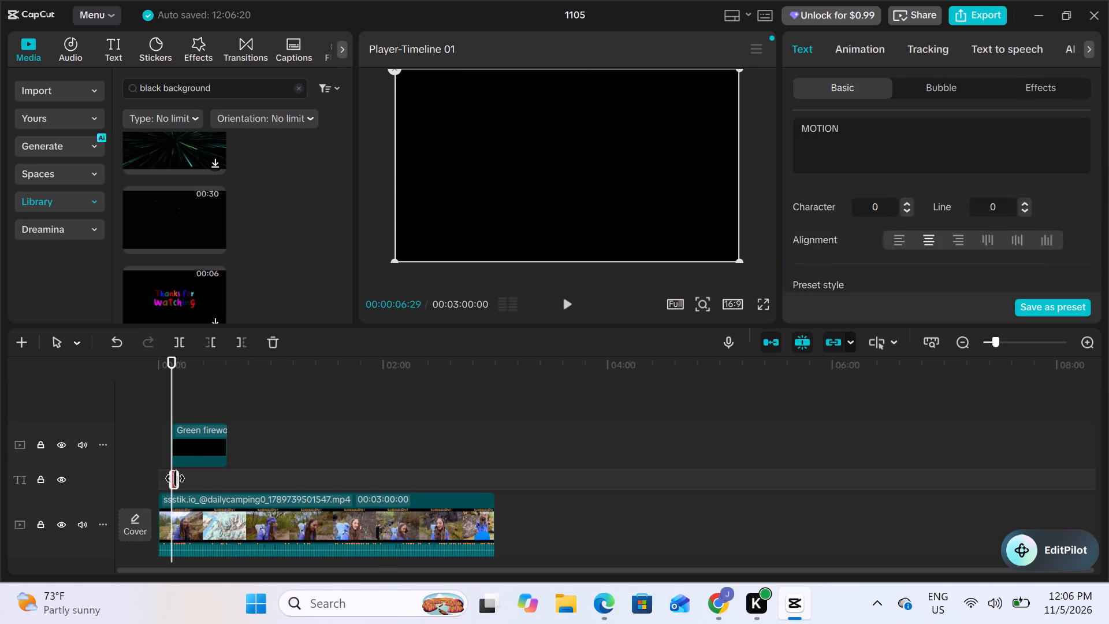
pyautogui.moveTo(177, 478); pyautogui.dragTo(188, 478)
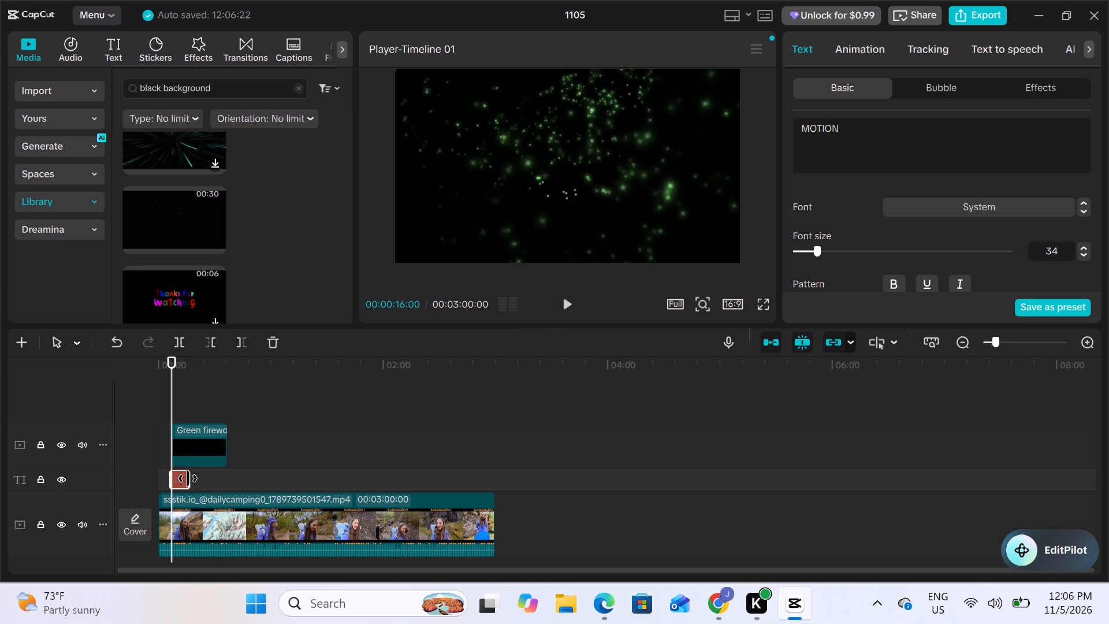
pyautogui.moveTo(188, 478); pyautogui.dragTo(221, 478)
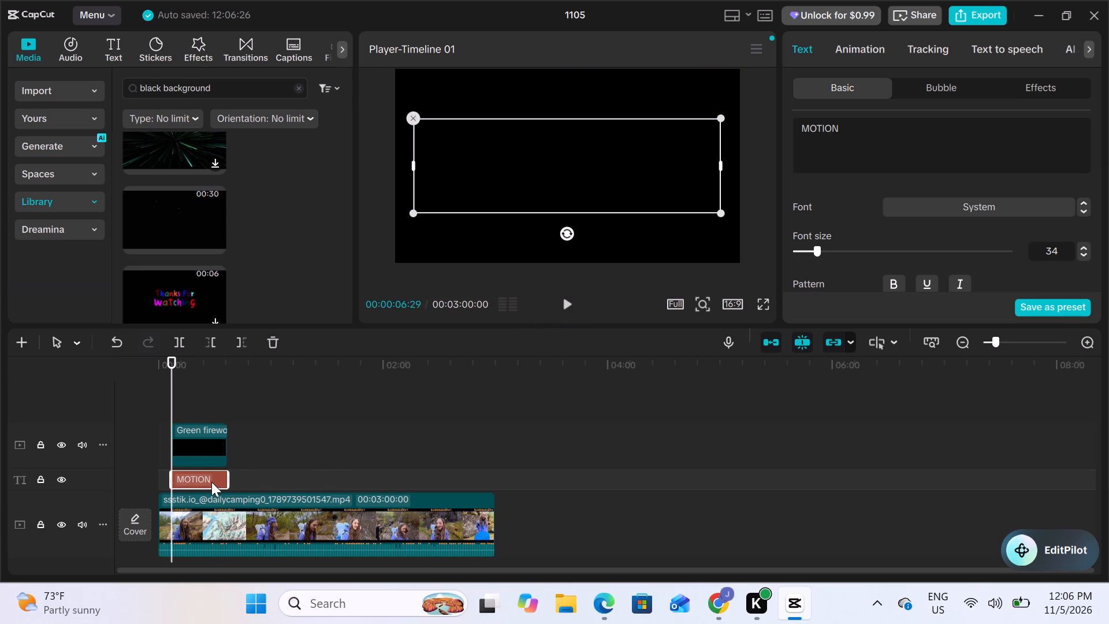
# Move the MOTION title to a track above the green fireworks clip, starting at 00:00:06:29.
pyautogui.moveTo(211, 481); pyautogui.dragTo(223, 414)
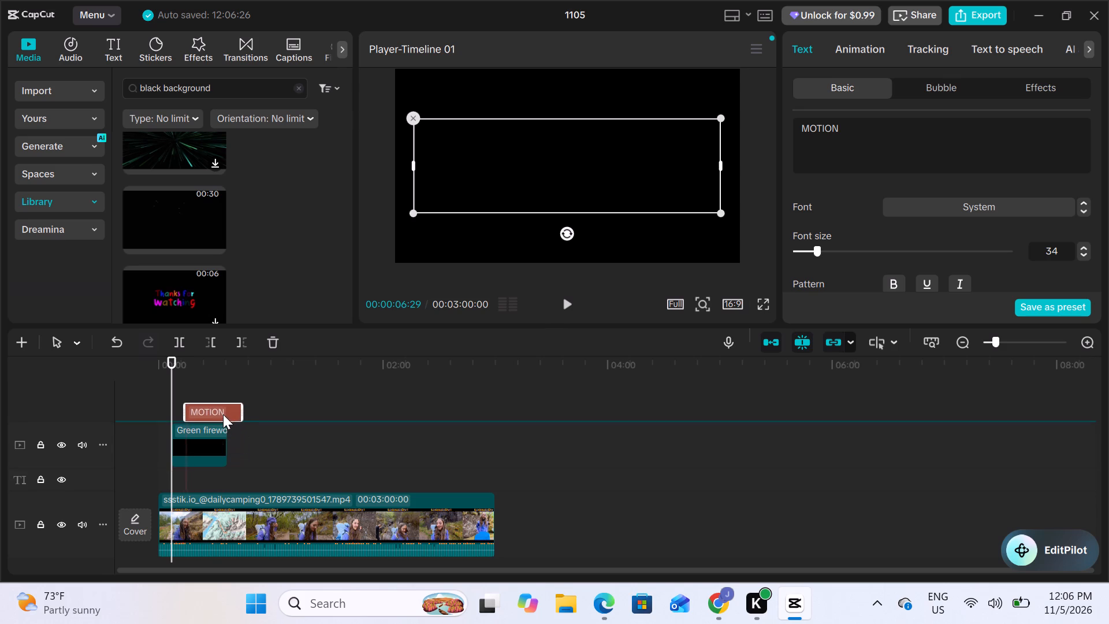
pyautogui.moveTo(223, 414); pyautogui.dragTo(210, 418)
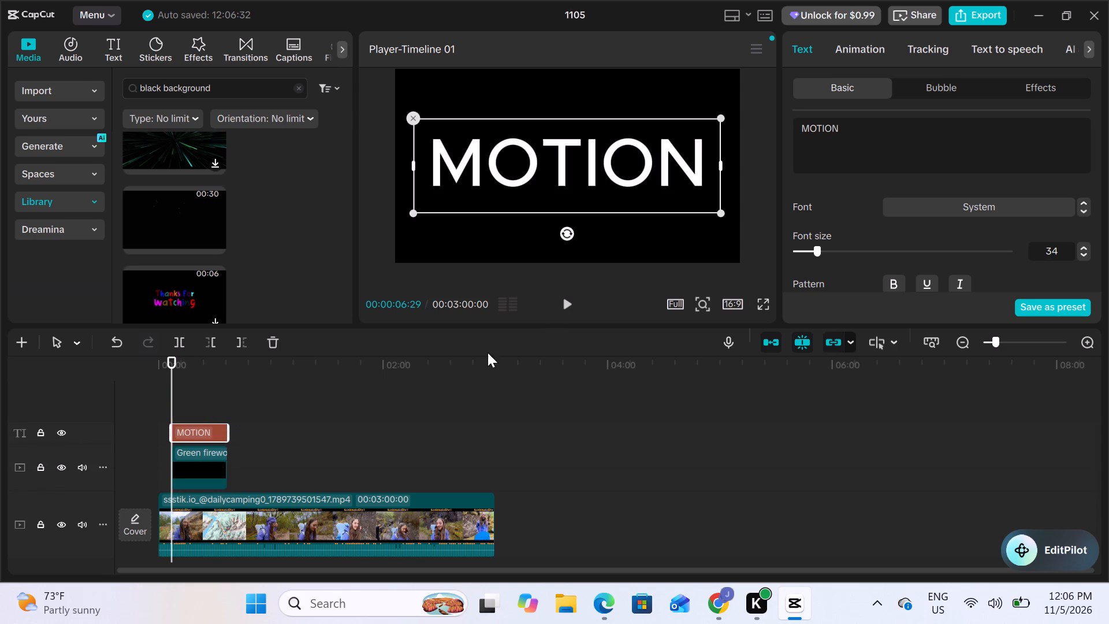
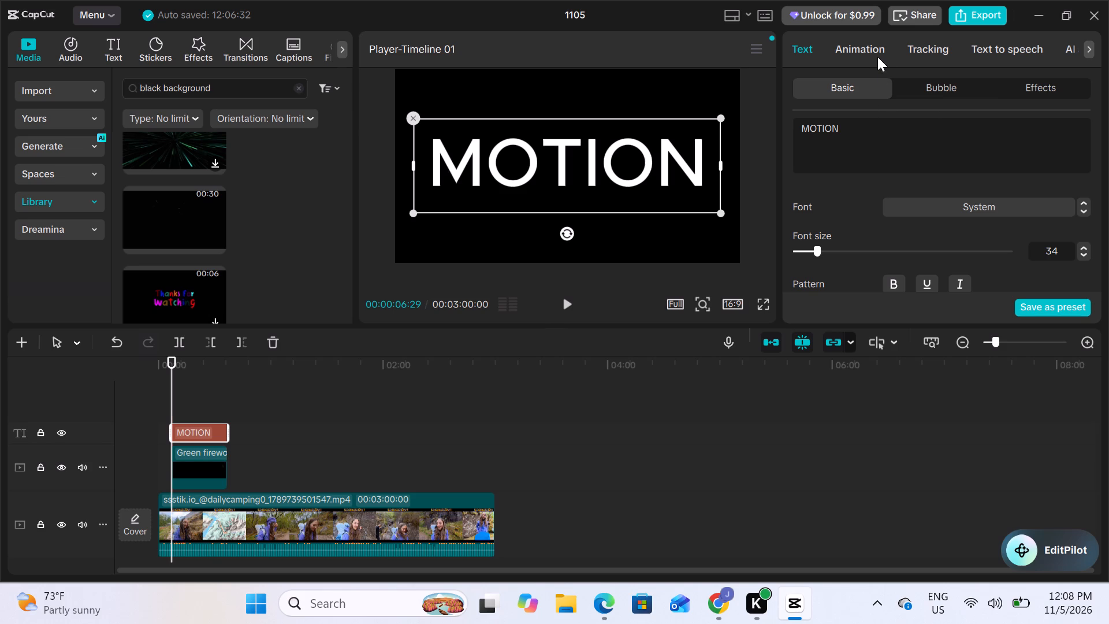
# Browse the In animation presets available for the MOTION title to find a suitable entrance effect.
pyautogui.click(854, 50)
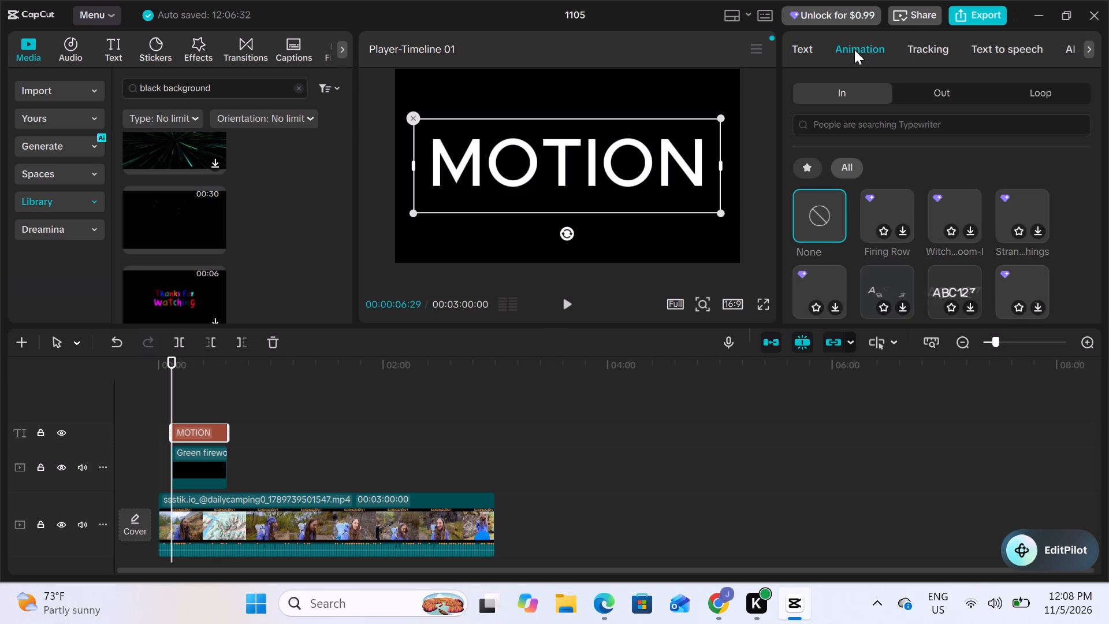
pyautogui.scroll(-1, 959, 255)
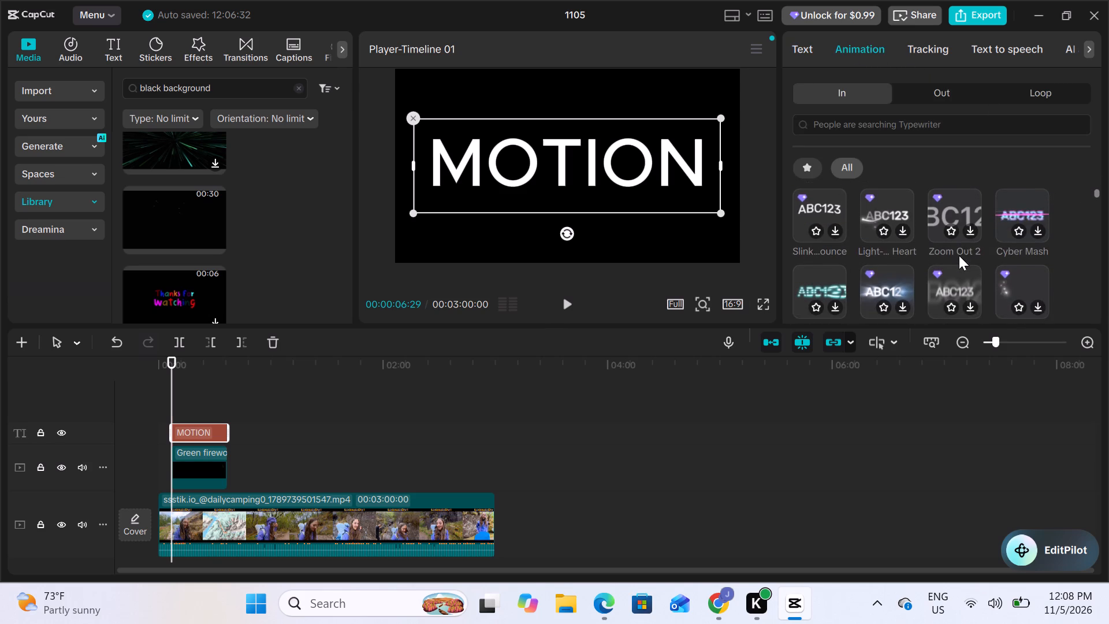
pyautogui.scroll(-1, 959, 255)
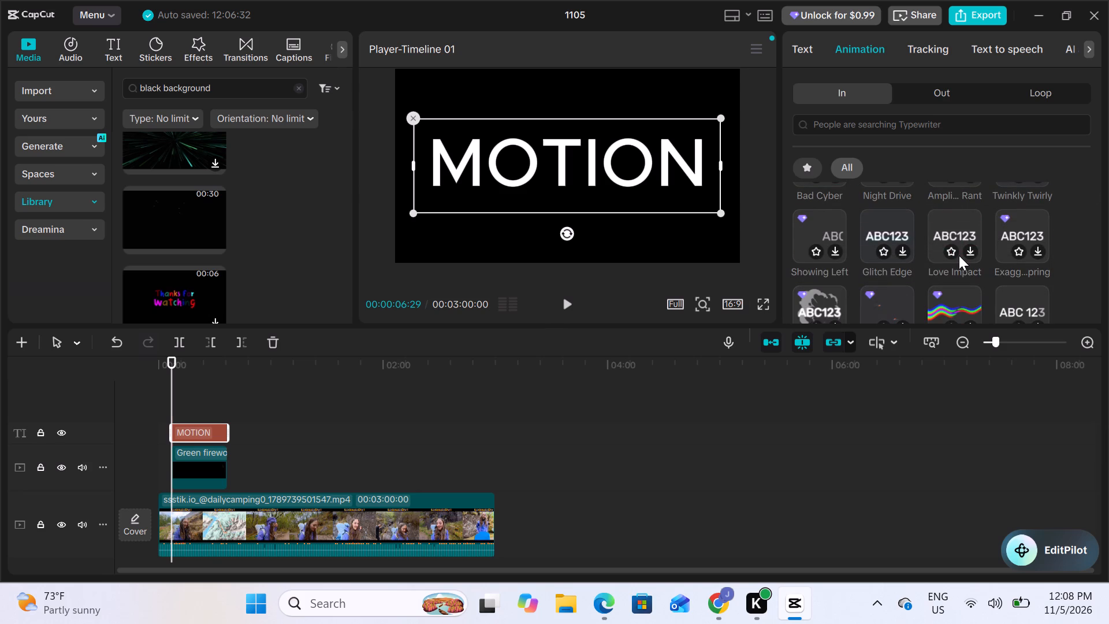
pyautogui.scroll(-1, 959, 255)
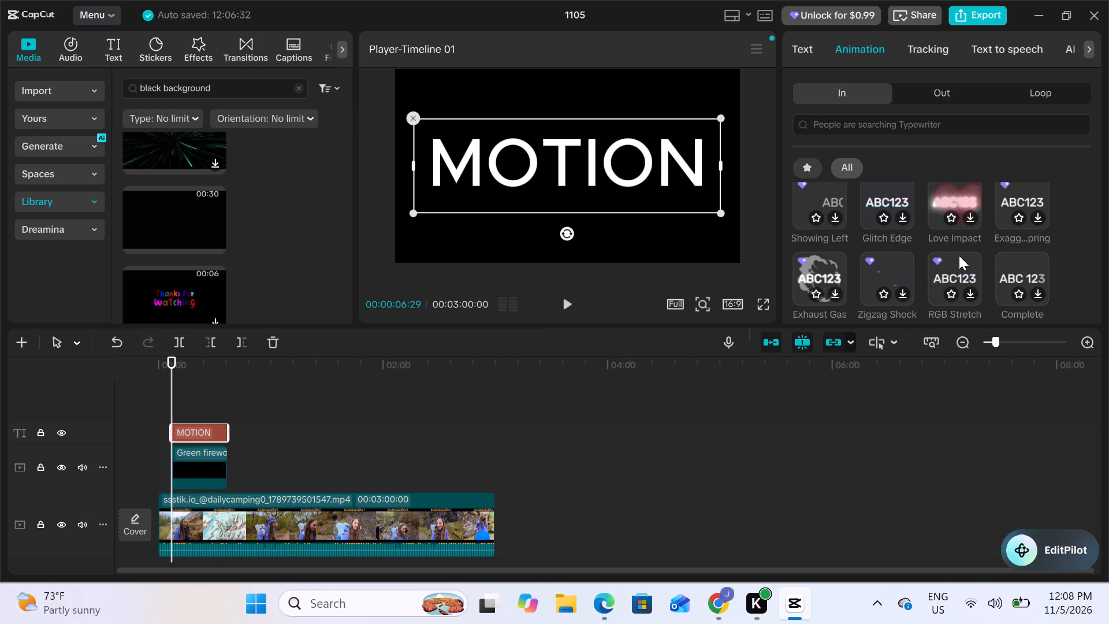
pyautogui.scroll(-1, 861, 270)
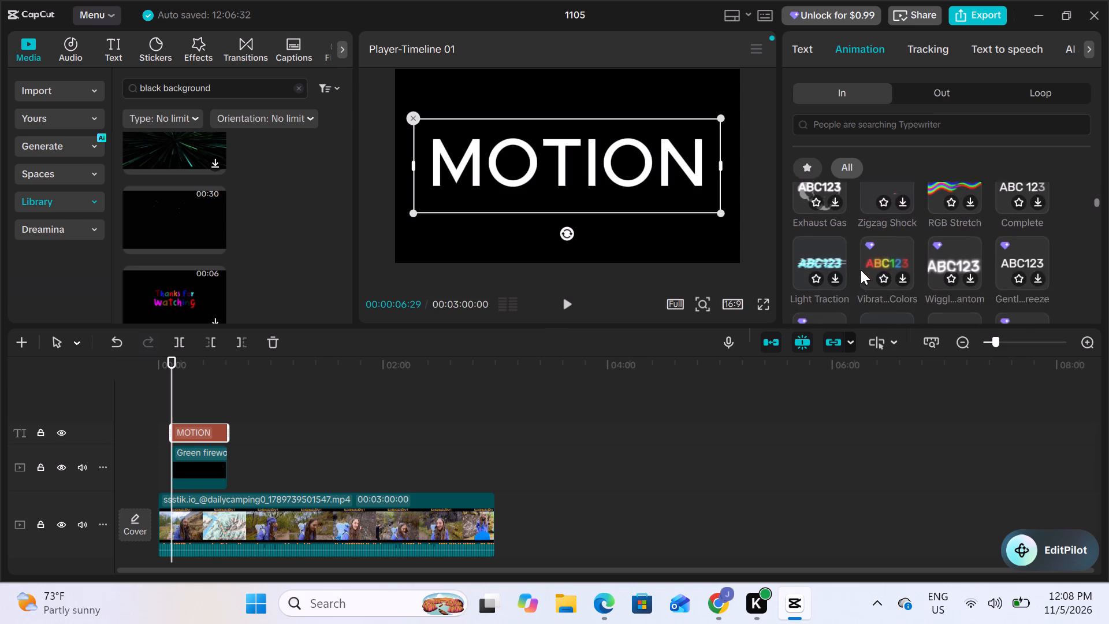
pyautogui.scroll(-2, 861, 270)
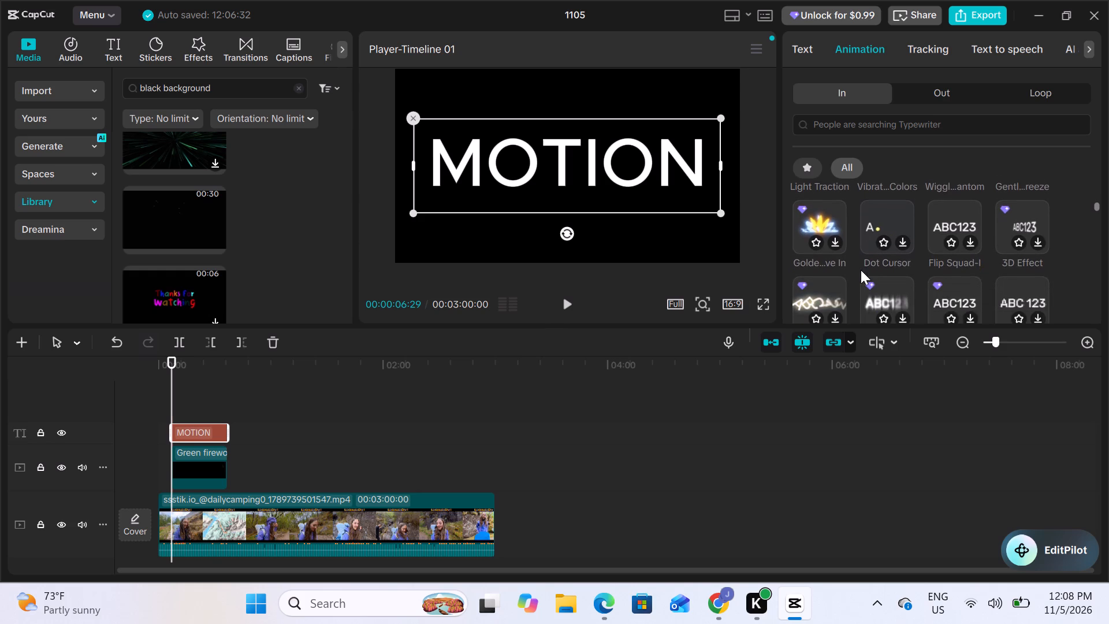
pyautogui.scroll(-1, 861, 270)
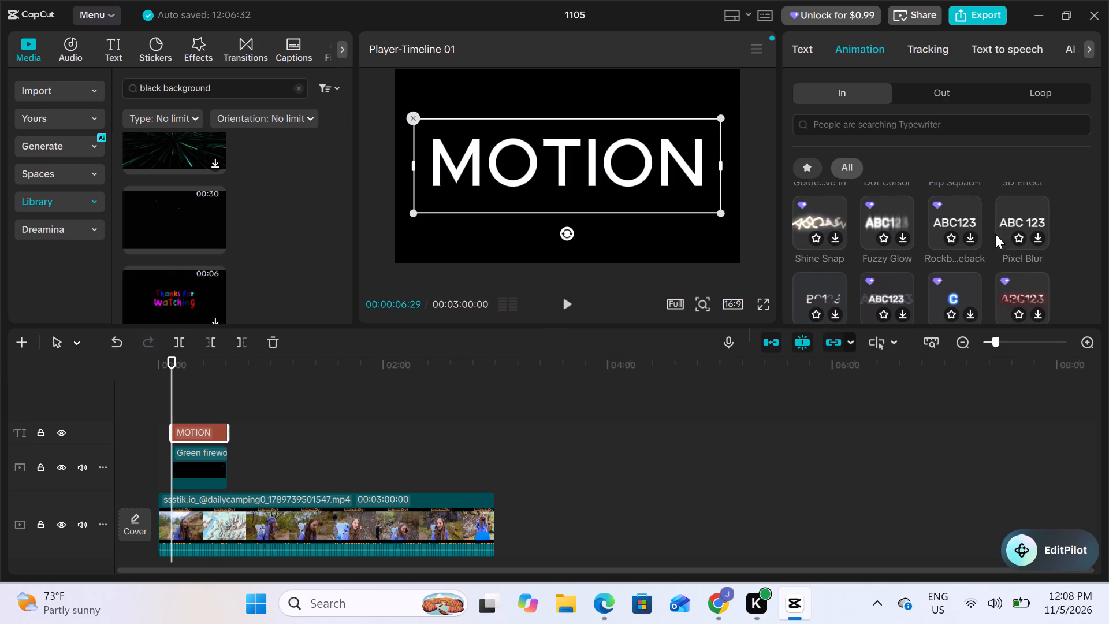
pyautogui.scroll(-1, 896, 274)
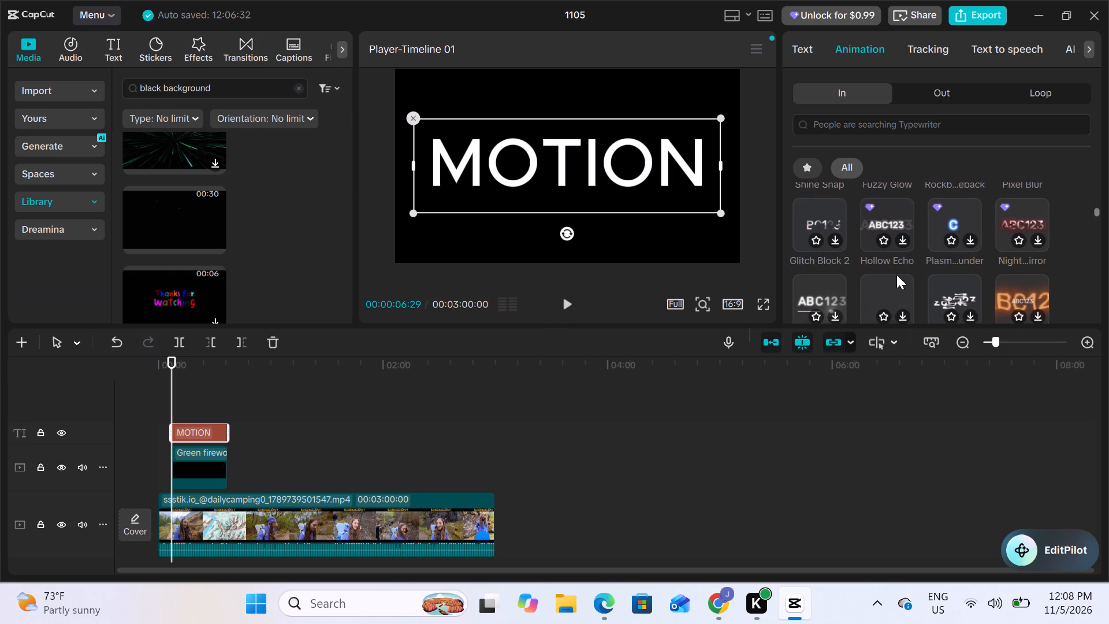
pyautogui.scroll(-3, 896, 274)
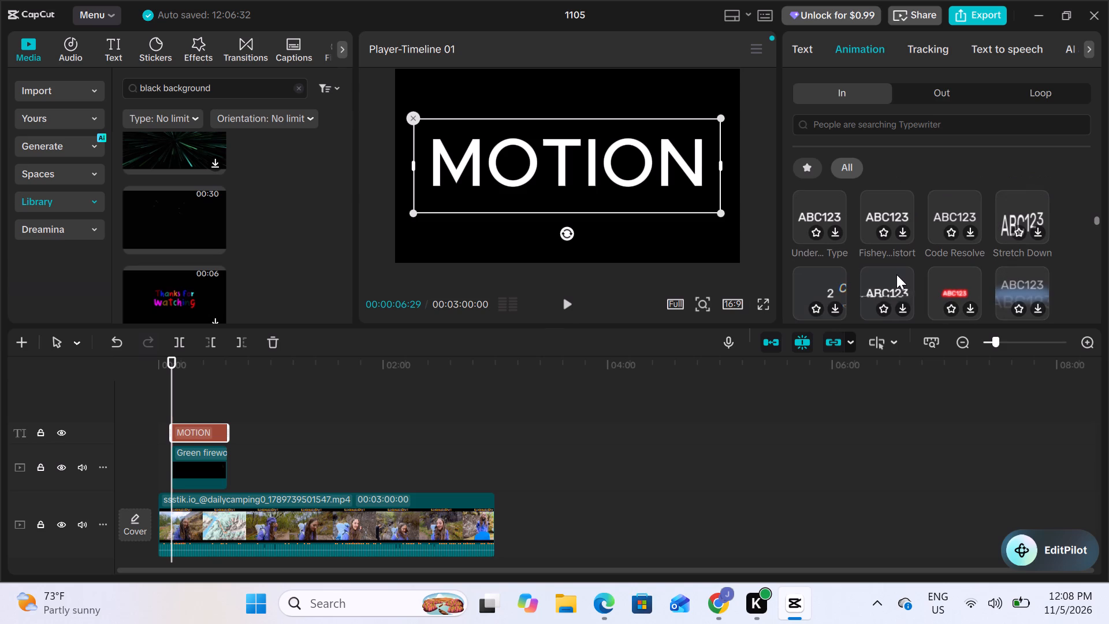
pyautogui.scroll(-2, 896, 274)
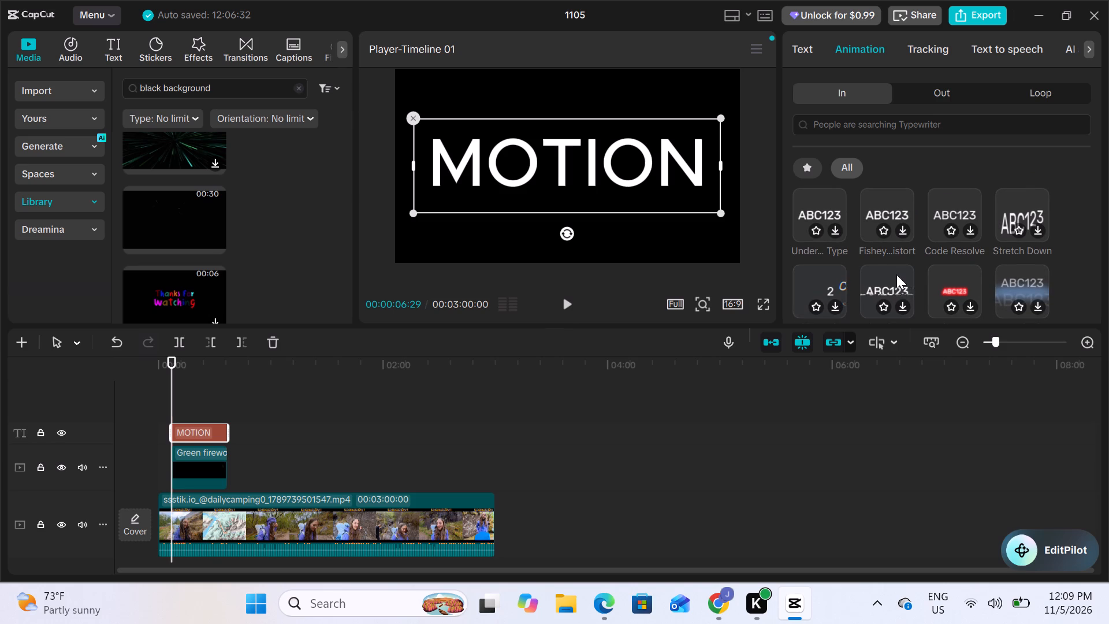
pyautogui.scroll(-2, 896, 274)
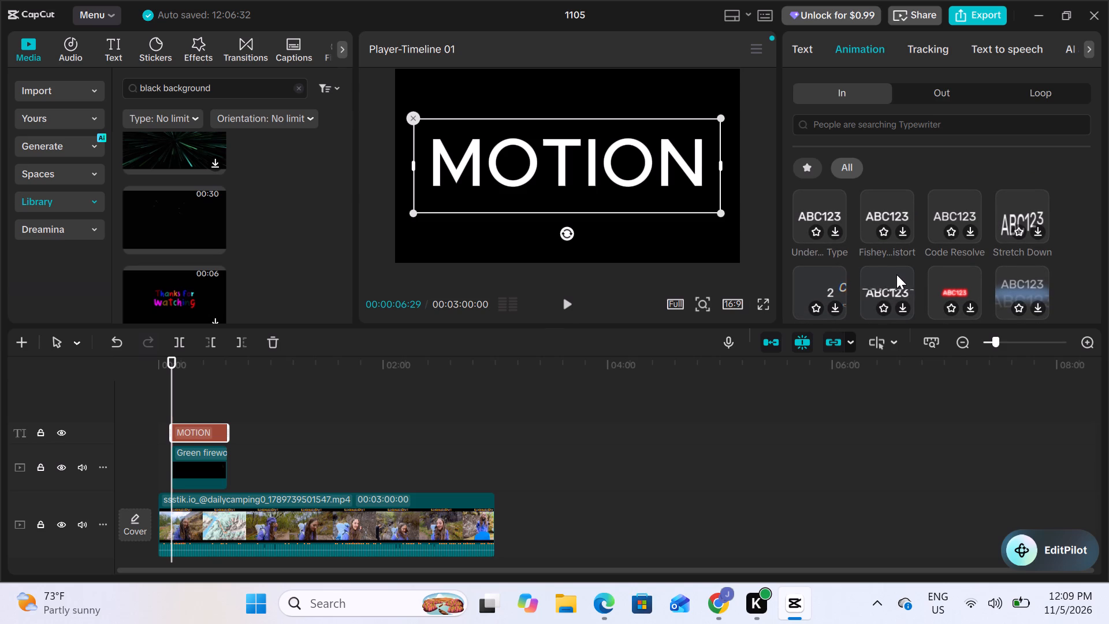
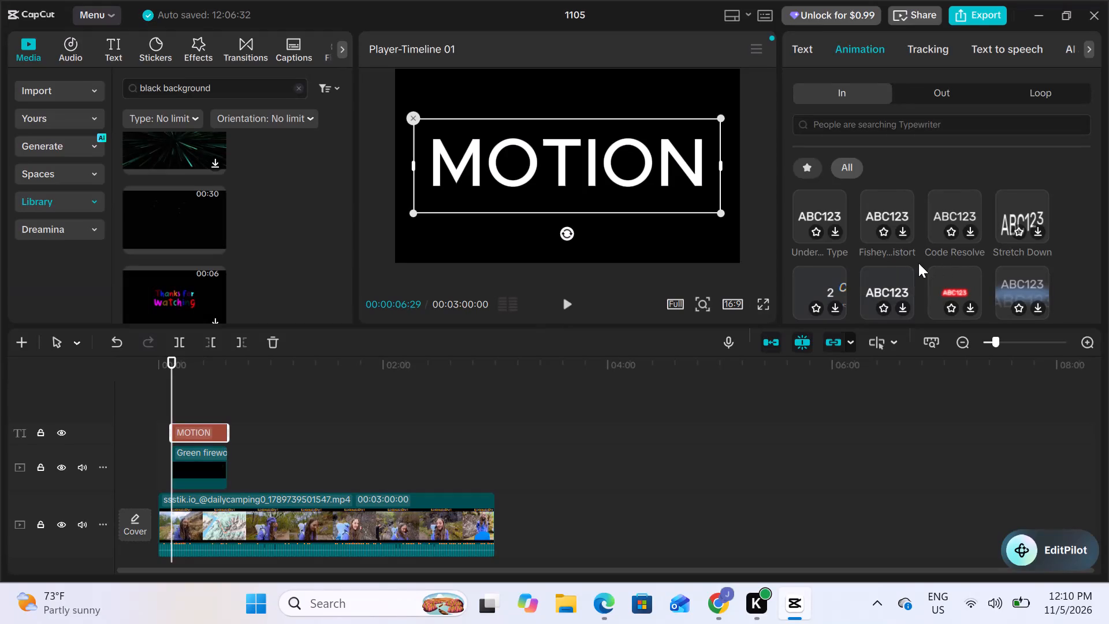
# Browse further through the In animation presets to find an entrance effect for the MOTION title.
pyautogui.scroll(-1, 918, 263)
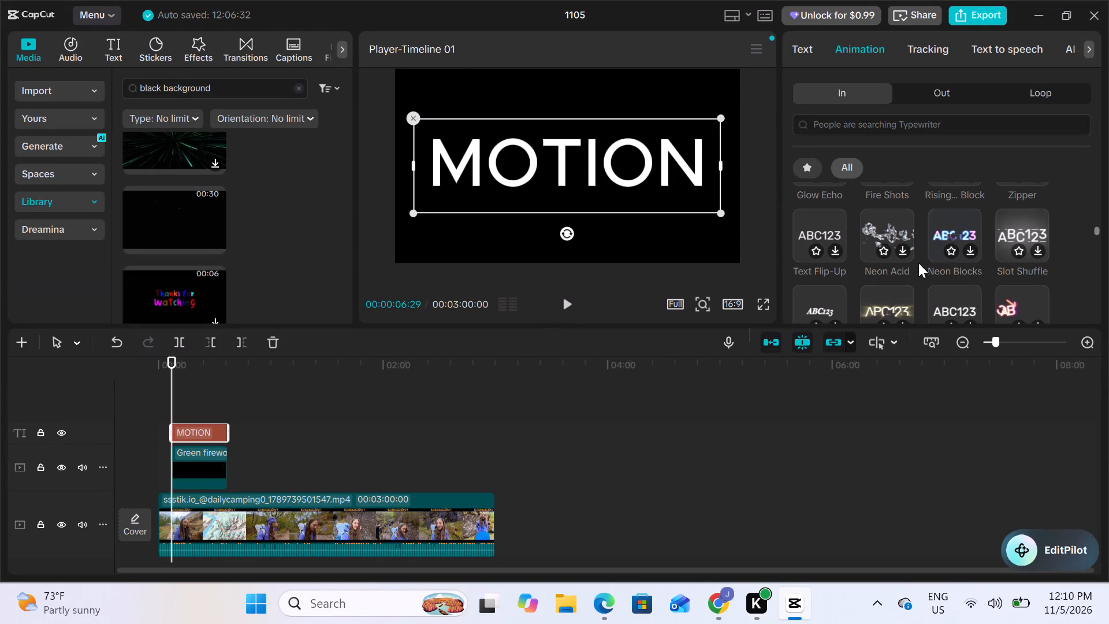
pyautogui.scroll(-1, 918, 263)
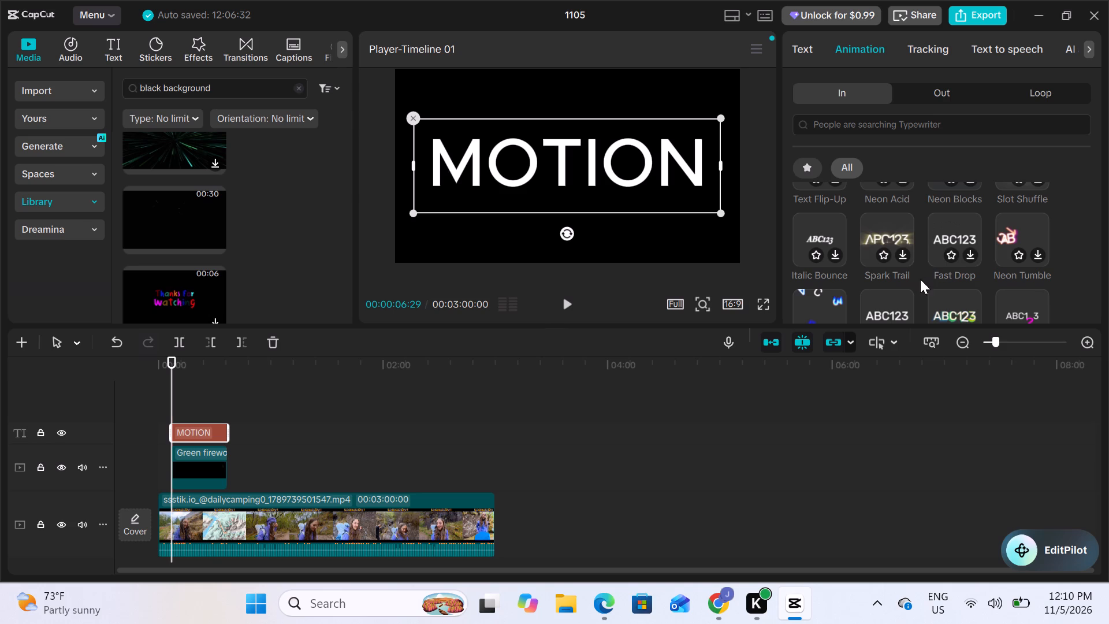
pyautogui.scroll(-1, 917, 282)
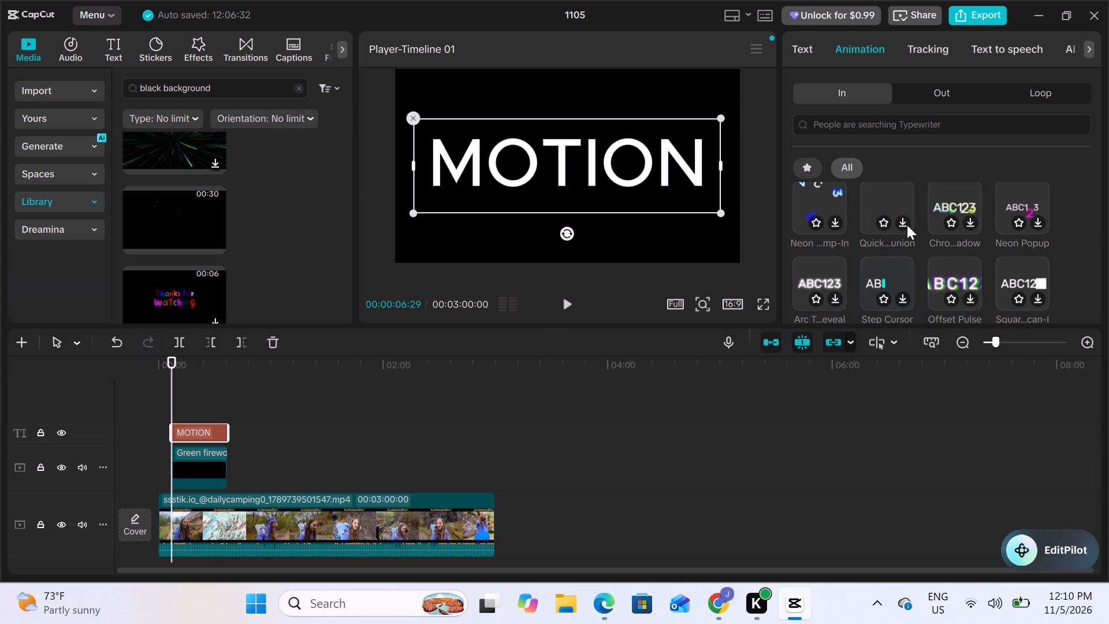
pyautogui.scroll(-2, 907, 225)
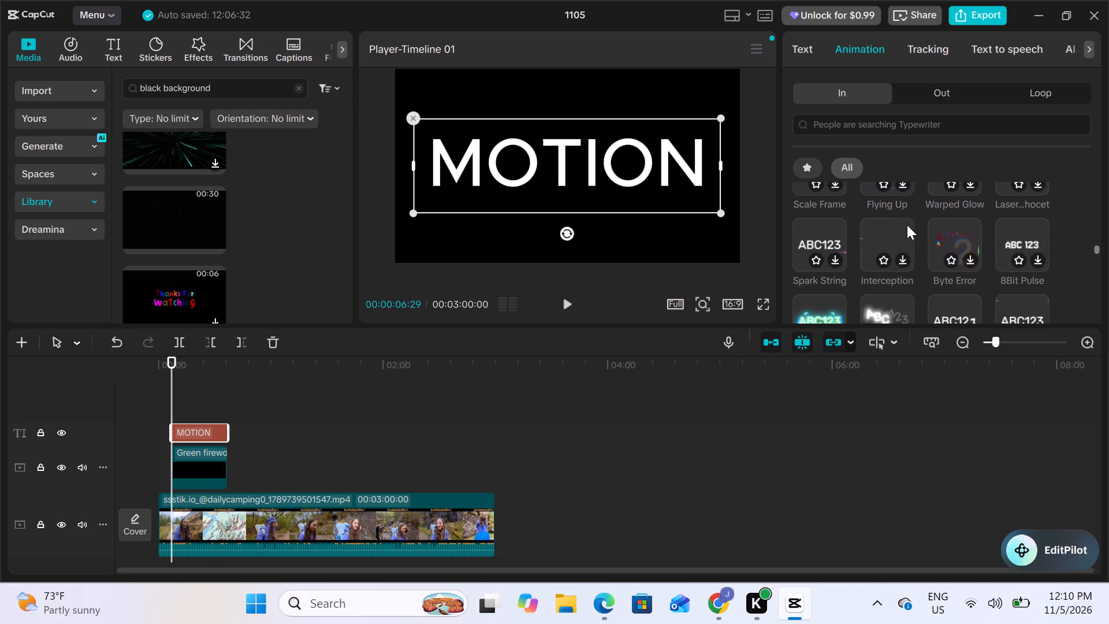
pyautogui.scroll(-1, 907, 225)
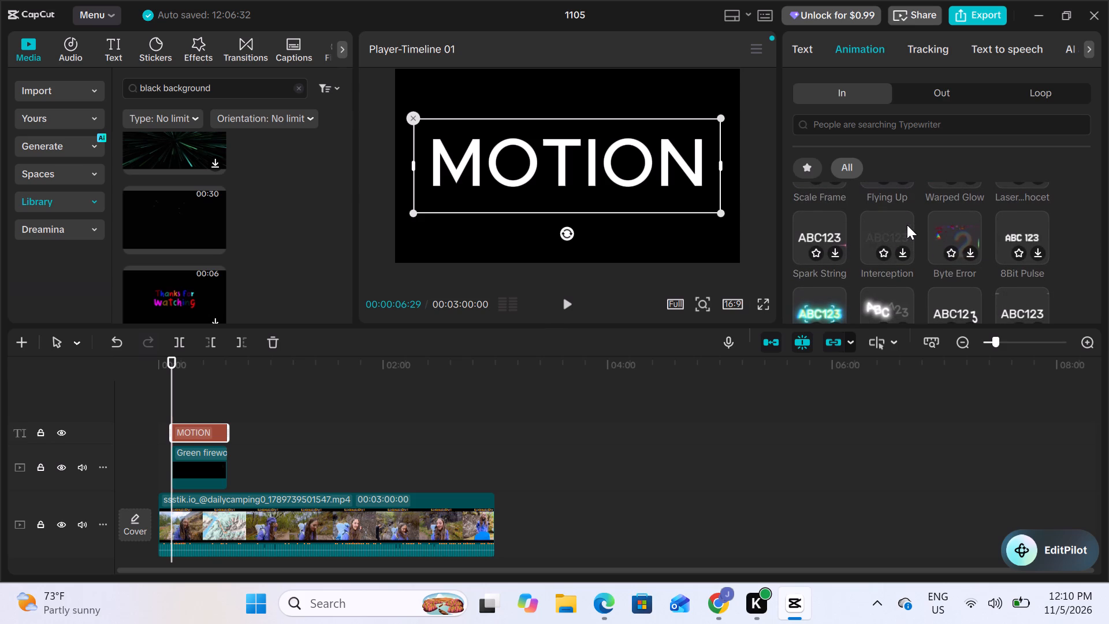
pyautogui.scroll(-4, 907, 225)
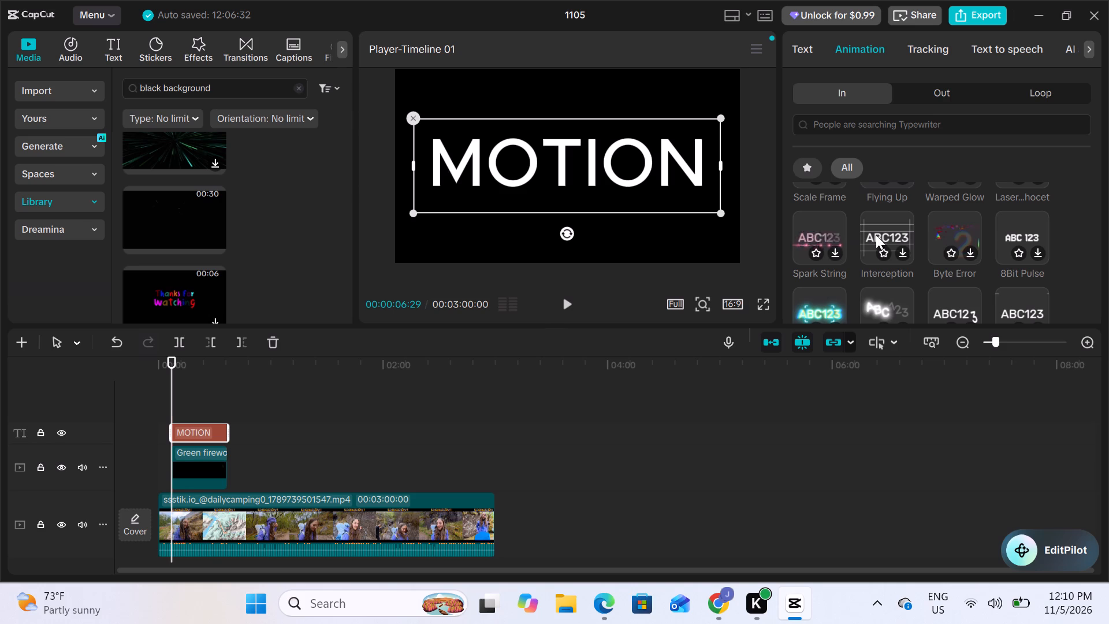
pyautogui.scroll(-1, 937, 252)
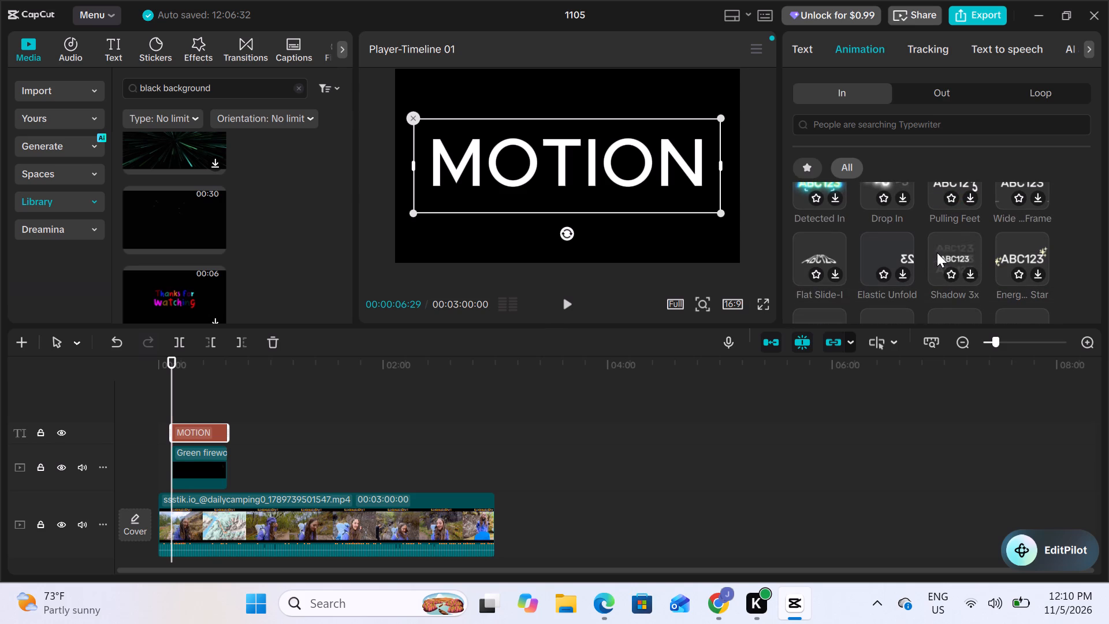
pyautogui.scroll(-2, 937, 252)
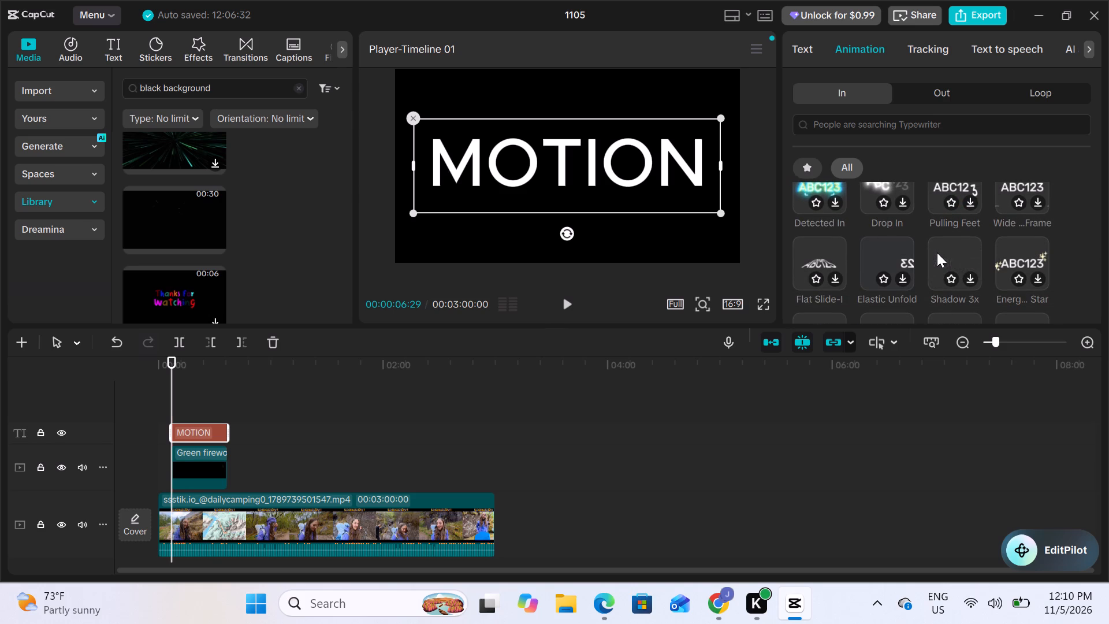
pyautogui.scroll(-1, 937, 252)
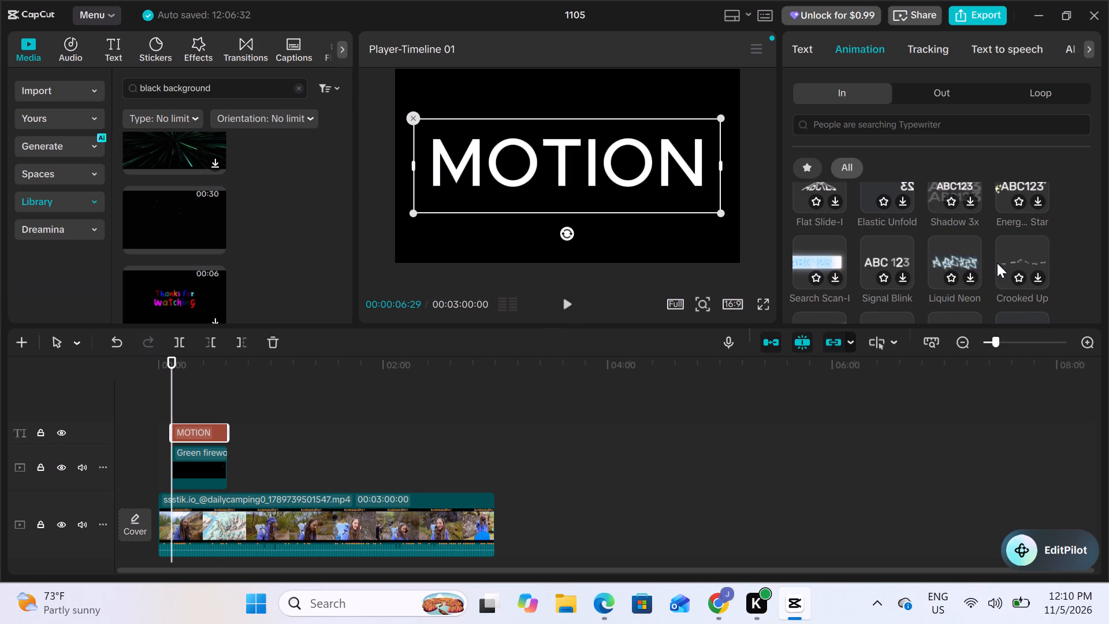
pyautogui.scroll(-2, 918, 265)
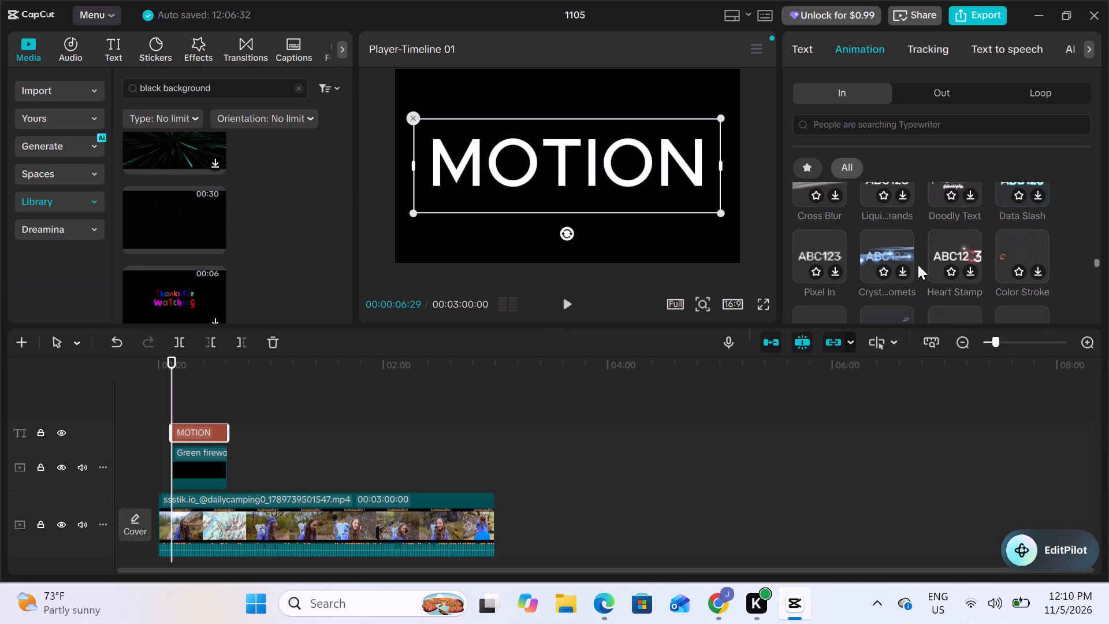
pyautogui.scroll(-1, 918, 265)
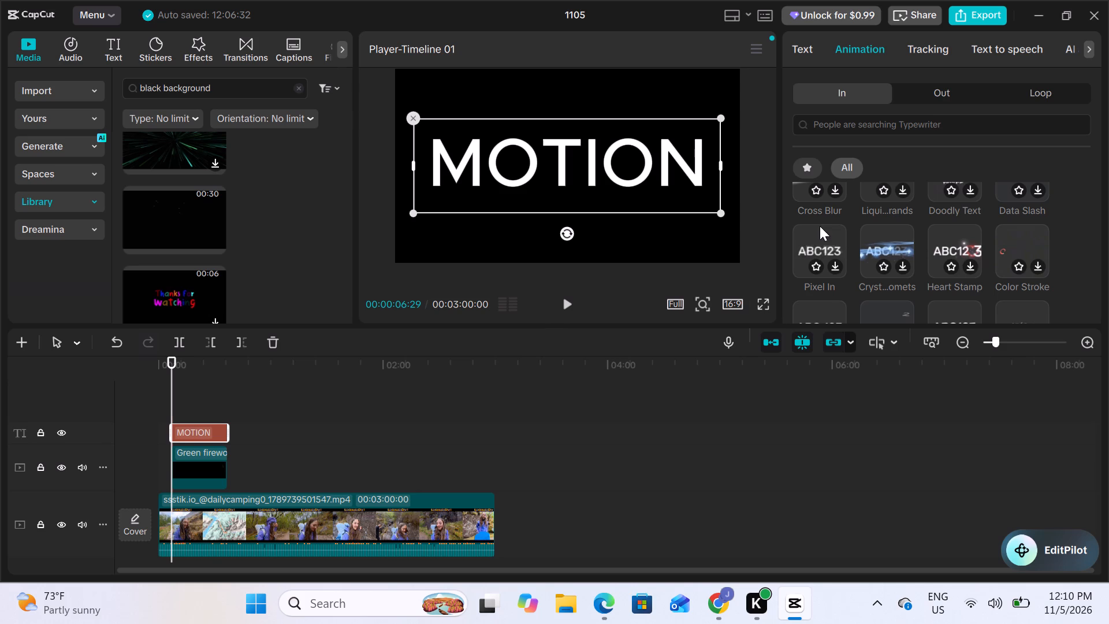
pyautogui.scroll(-1, 813, 265)
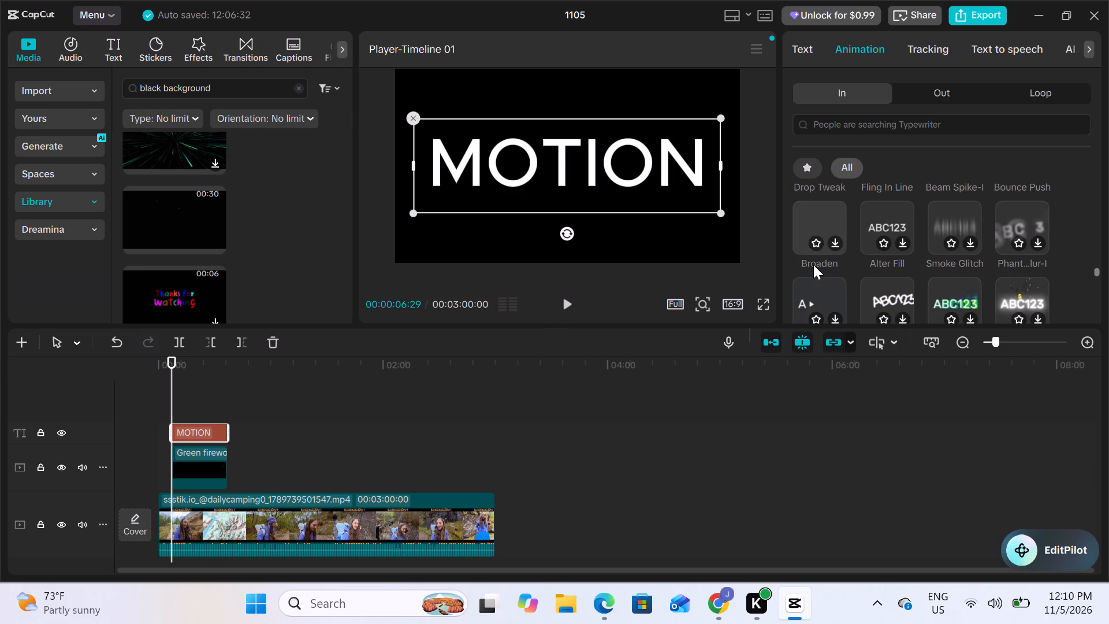
pyautogui.scroll(-1, 813, 265)
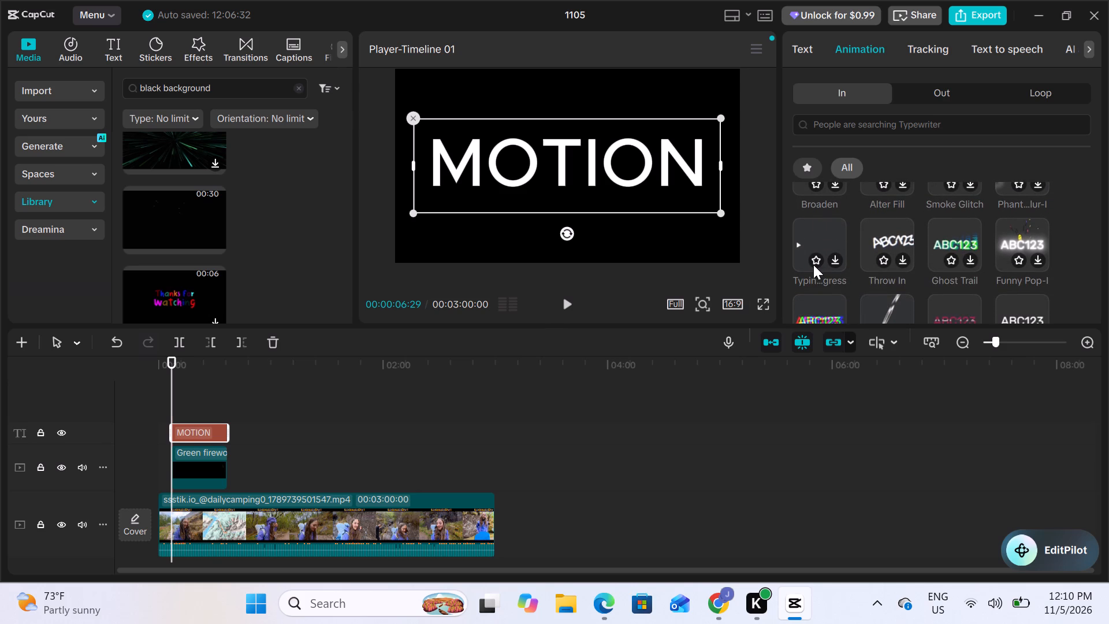
pyautogui.scroll(-1, 813, 265)
pyautogui.scroll(-1, 914, 283)
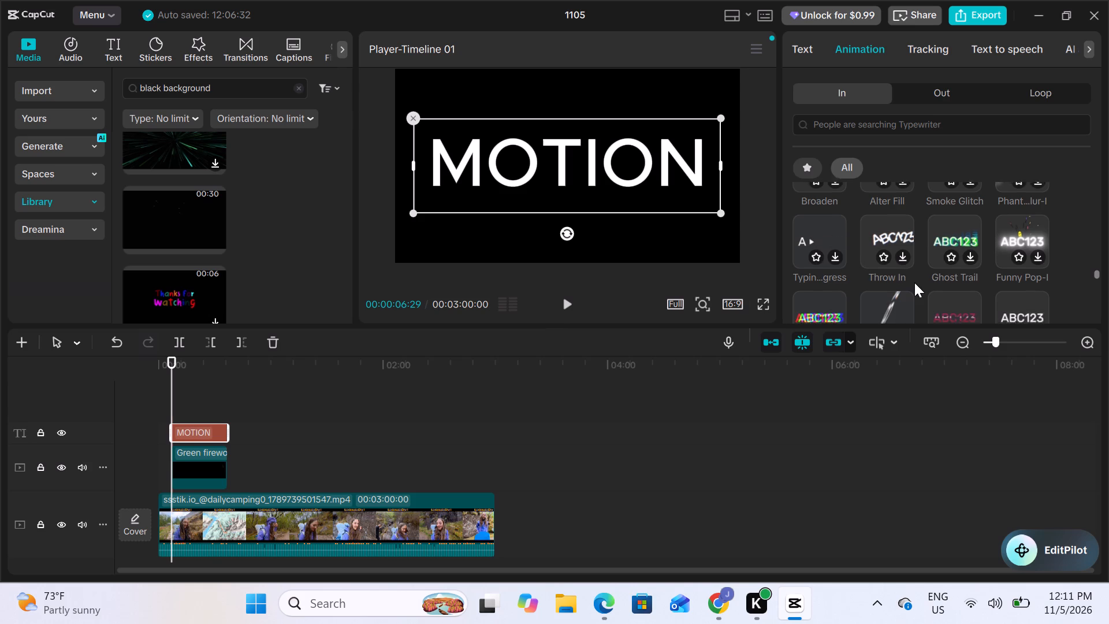
pyautogui.scroll(-2, 914, 283)
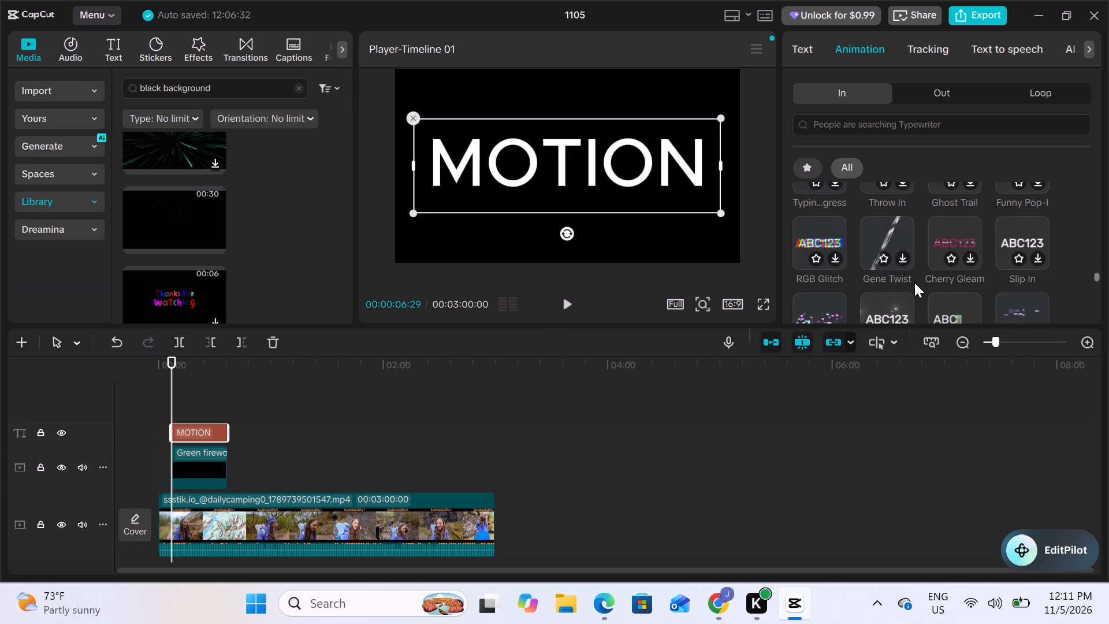
pyautogui.scroll(-2, 914, 283)
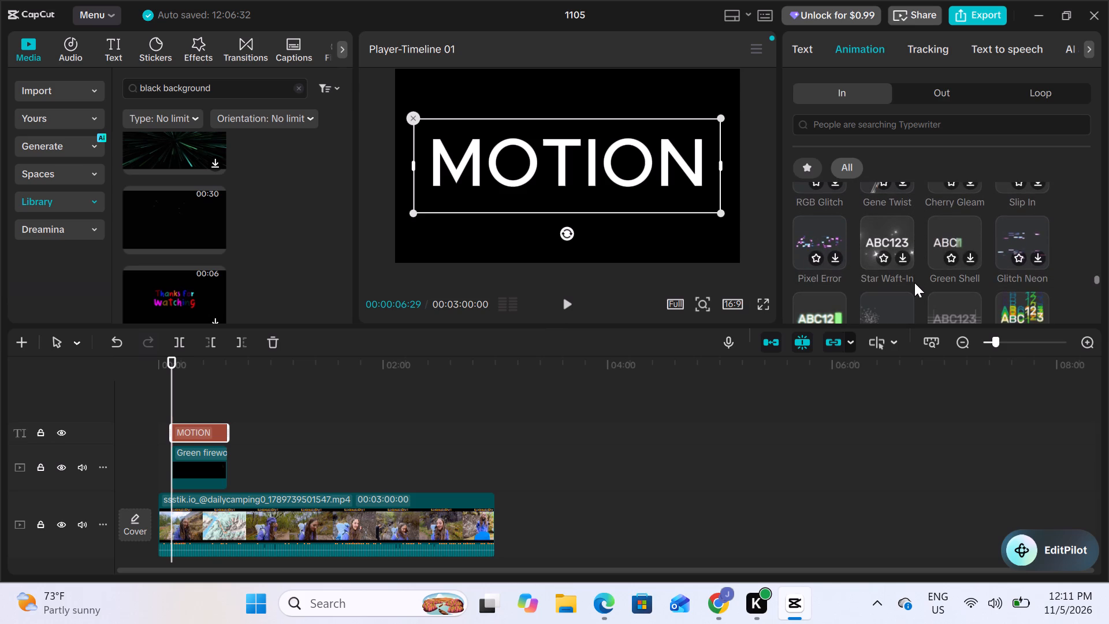
pyautogui.scroll(-1, 977, 277)
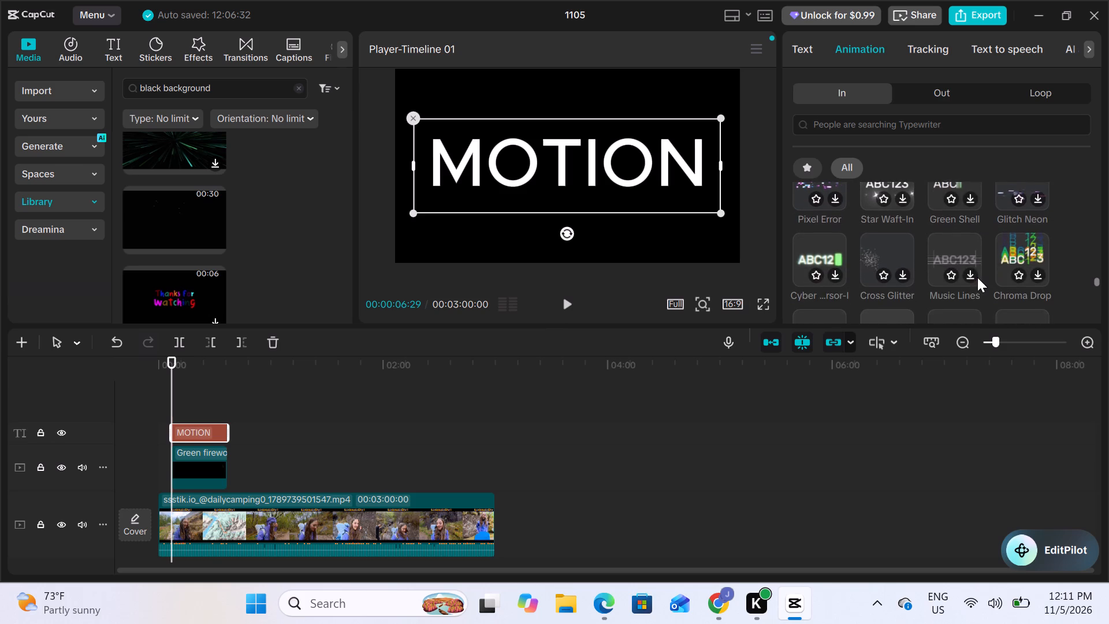
pyautogui.scroll(-1, 977, 277)
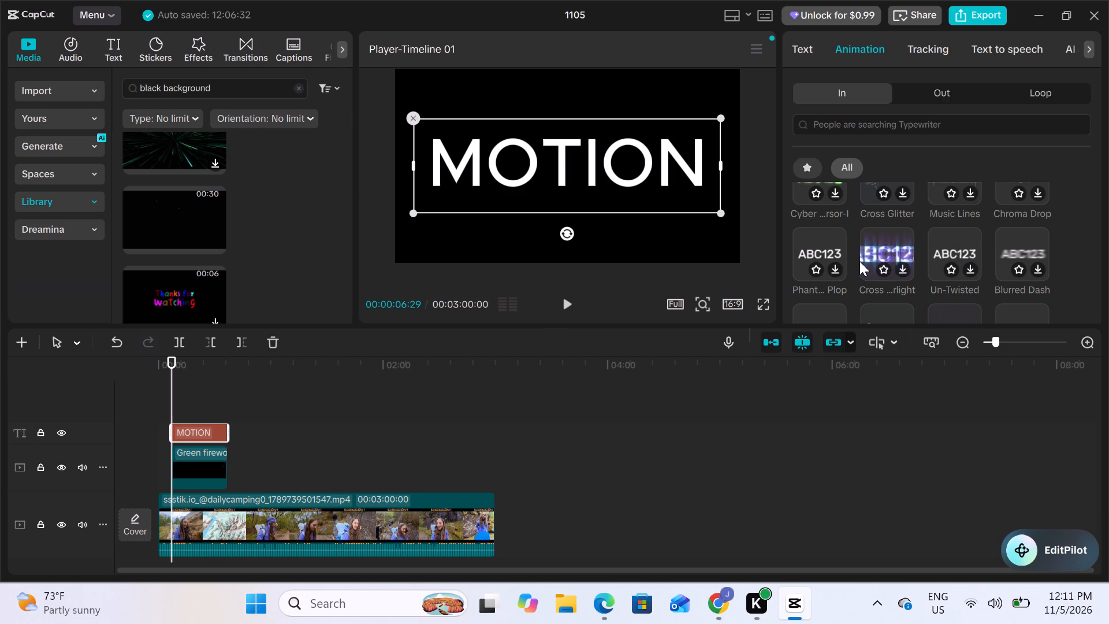
pyautogui.scroll(-1, 916, 241)
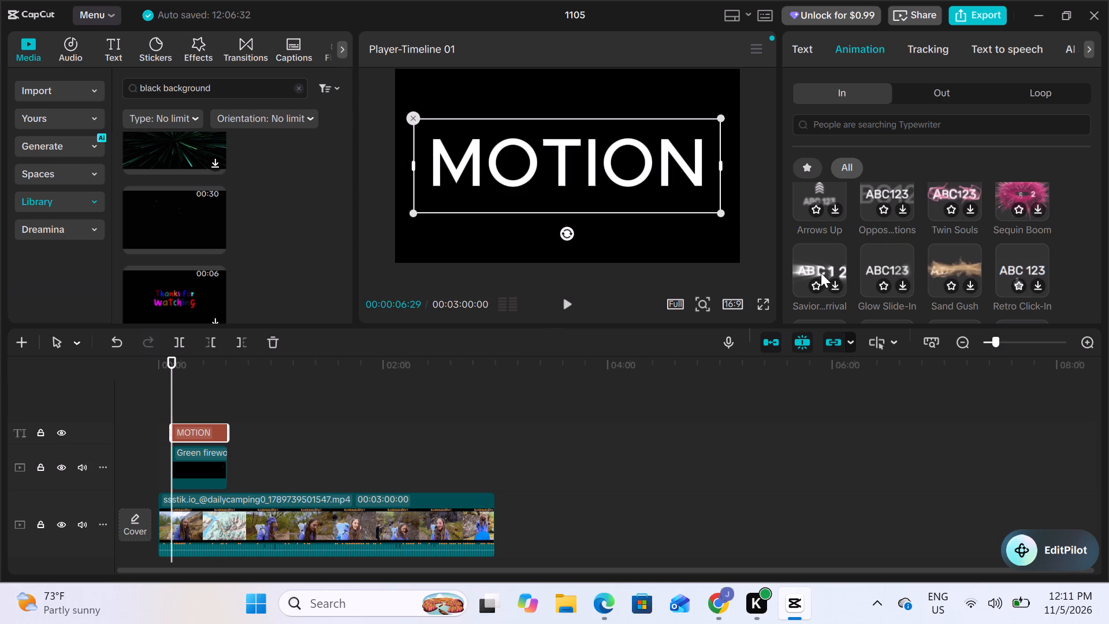
pyautogui.scroll(-1, 818, 273)
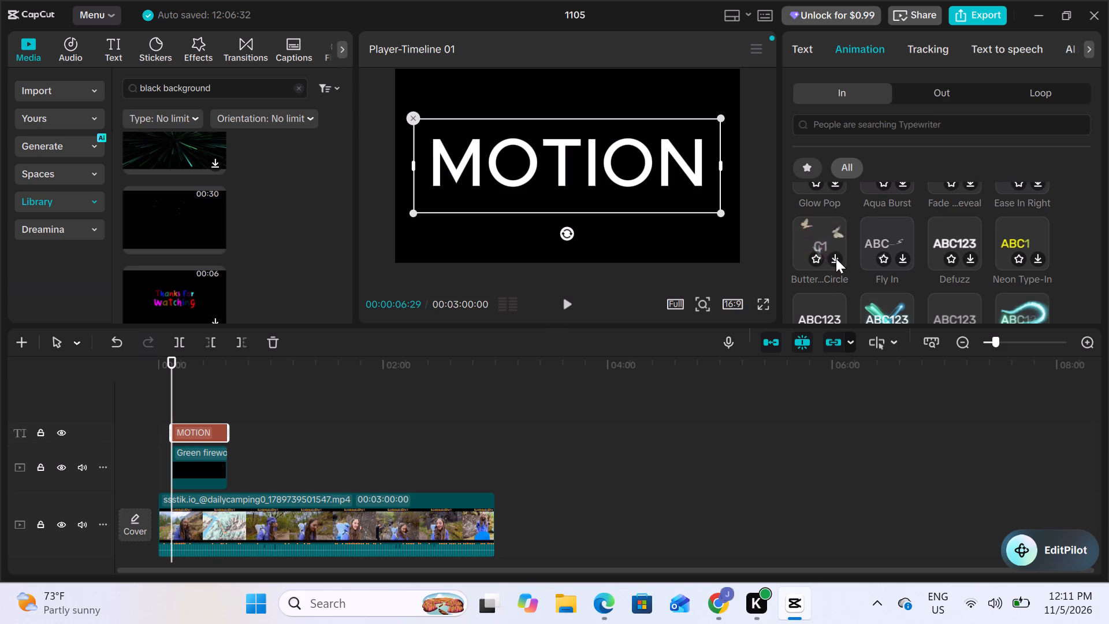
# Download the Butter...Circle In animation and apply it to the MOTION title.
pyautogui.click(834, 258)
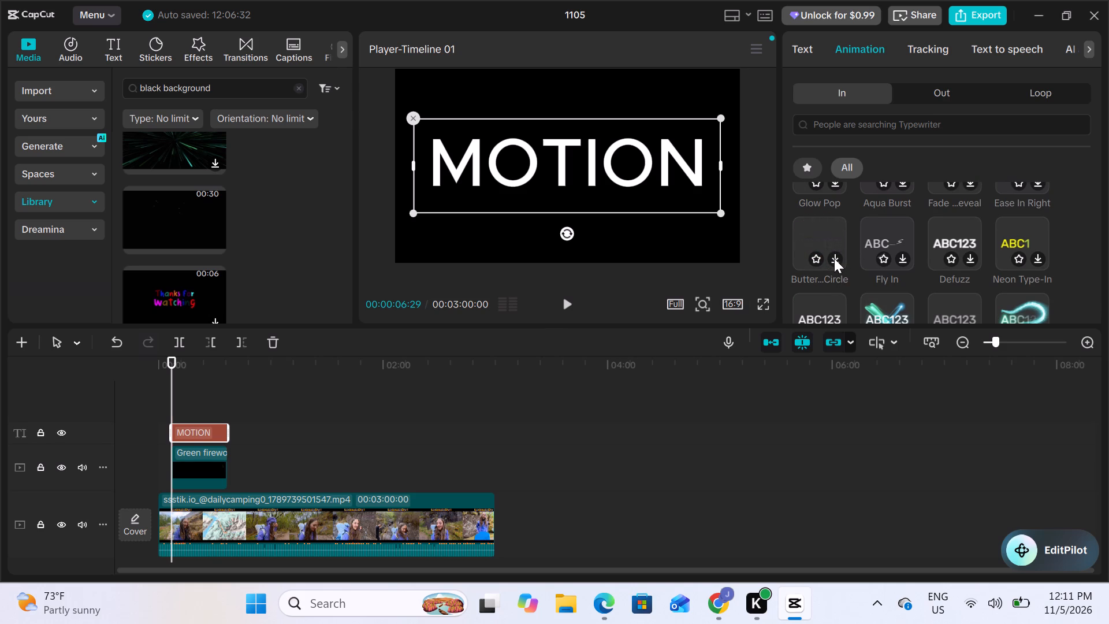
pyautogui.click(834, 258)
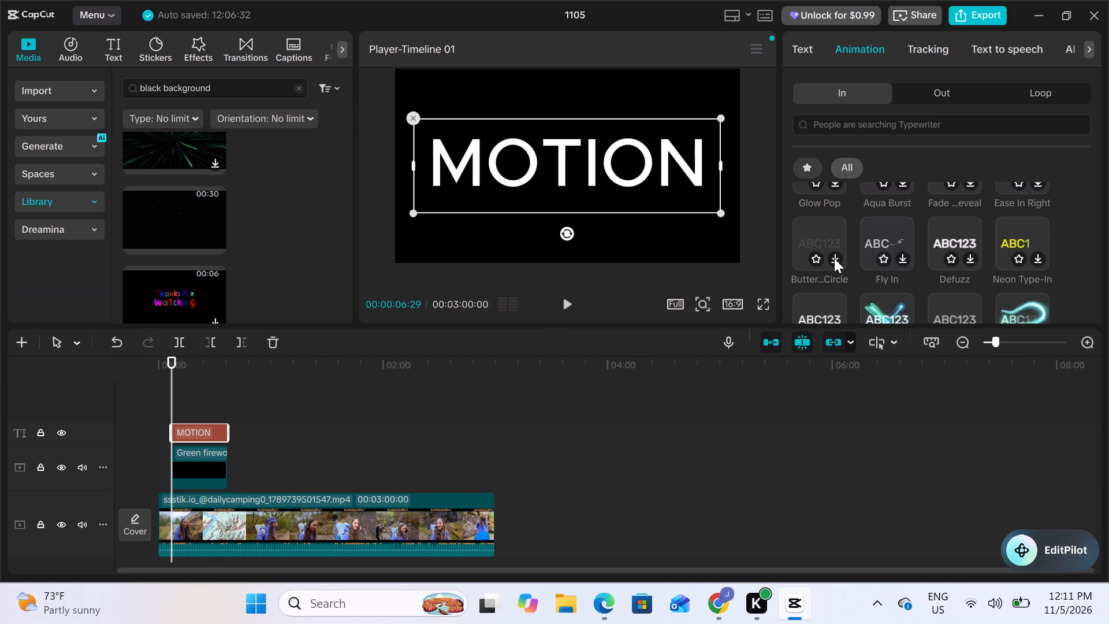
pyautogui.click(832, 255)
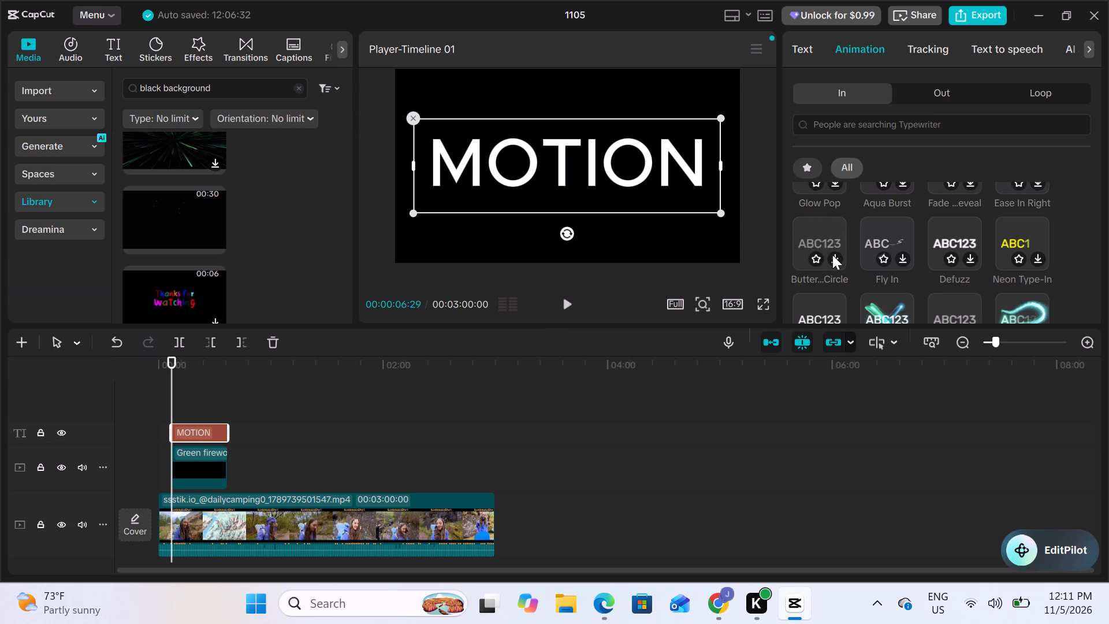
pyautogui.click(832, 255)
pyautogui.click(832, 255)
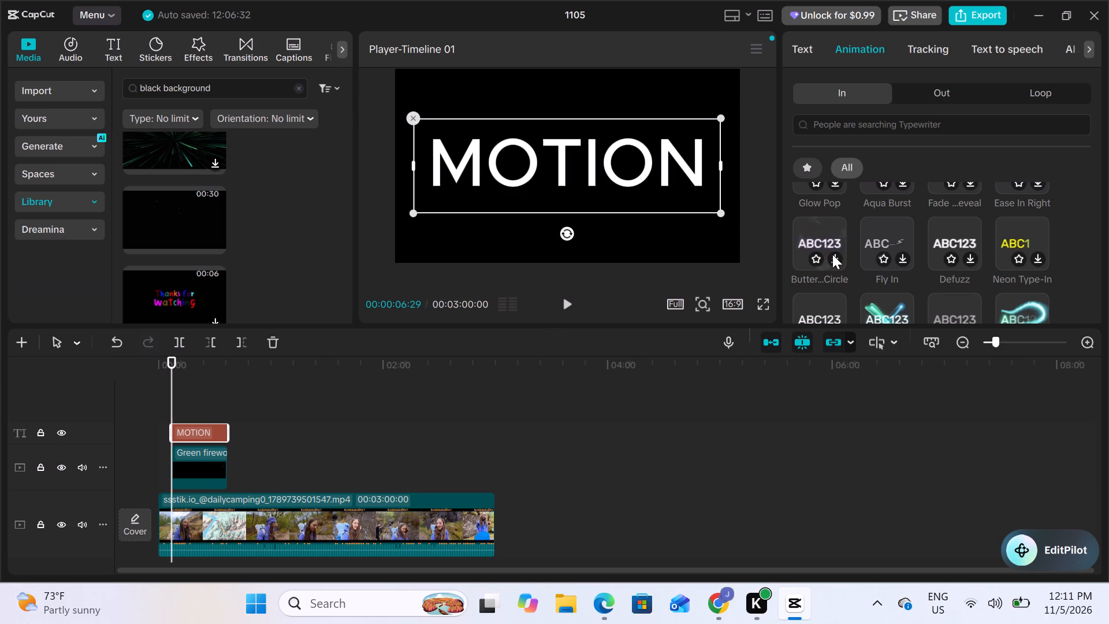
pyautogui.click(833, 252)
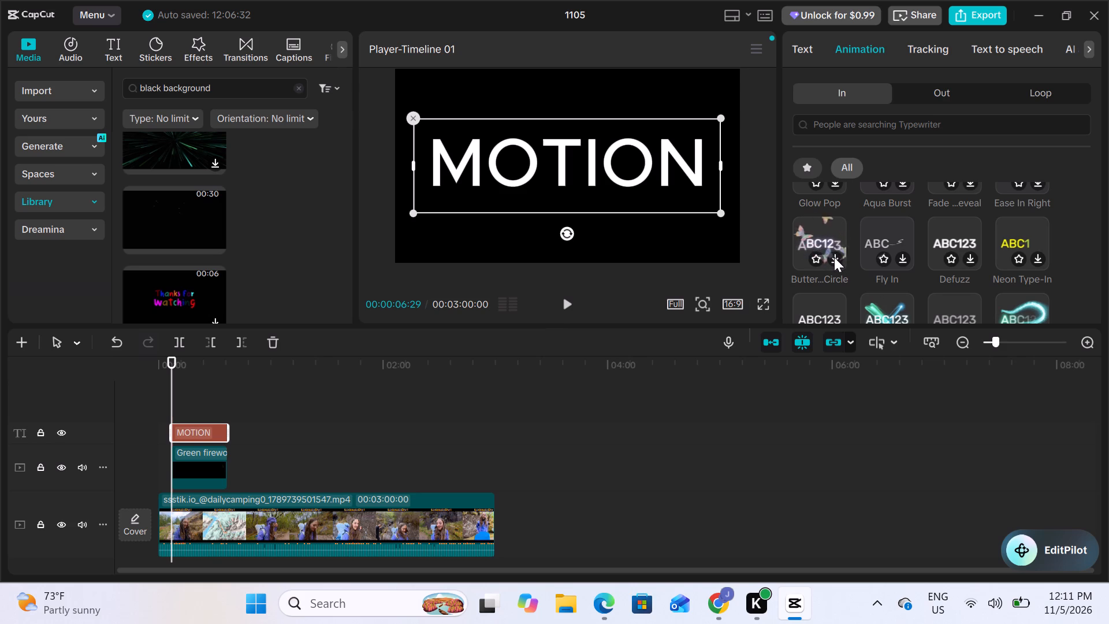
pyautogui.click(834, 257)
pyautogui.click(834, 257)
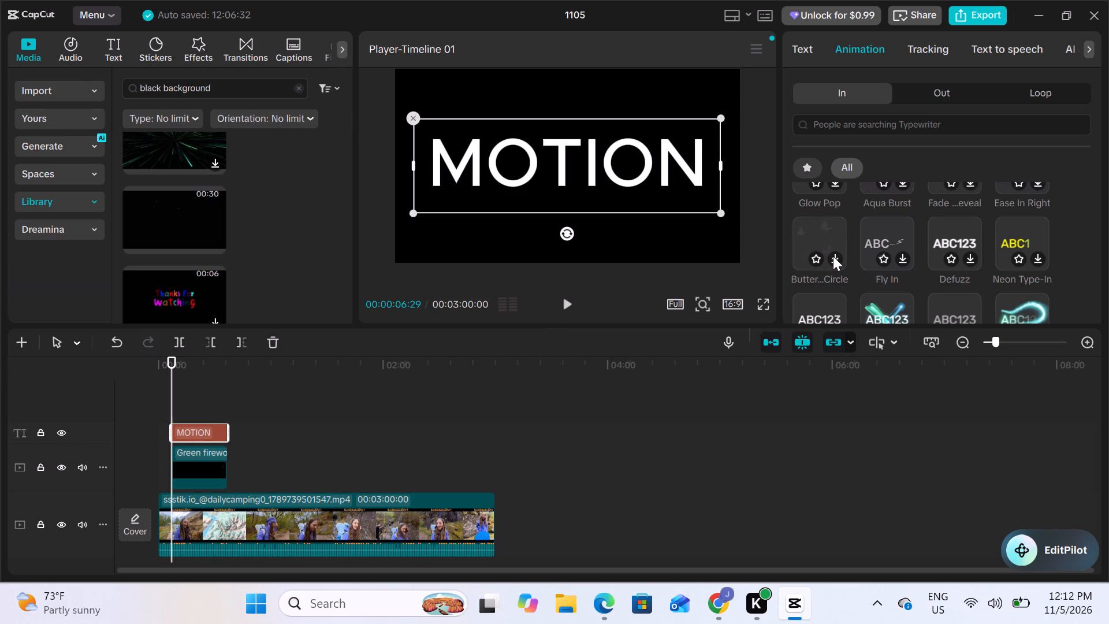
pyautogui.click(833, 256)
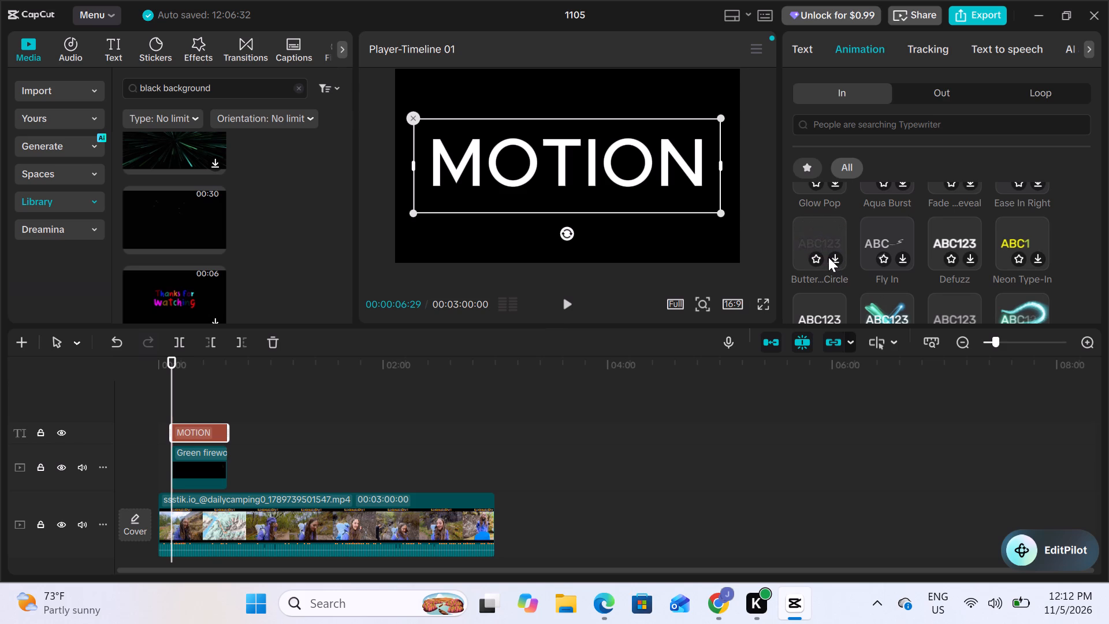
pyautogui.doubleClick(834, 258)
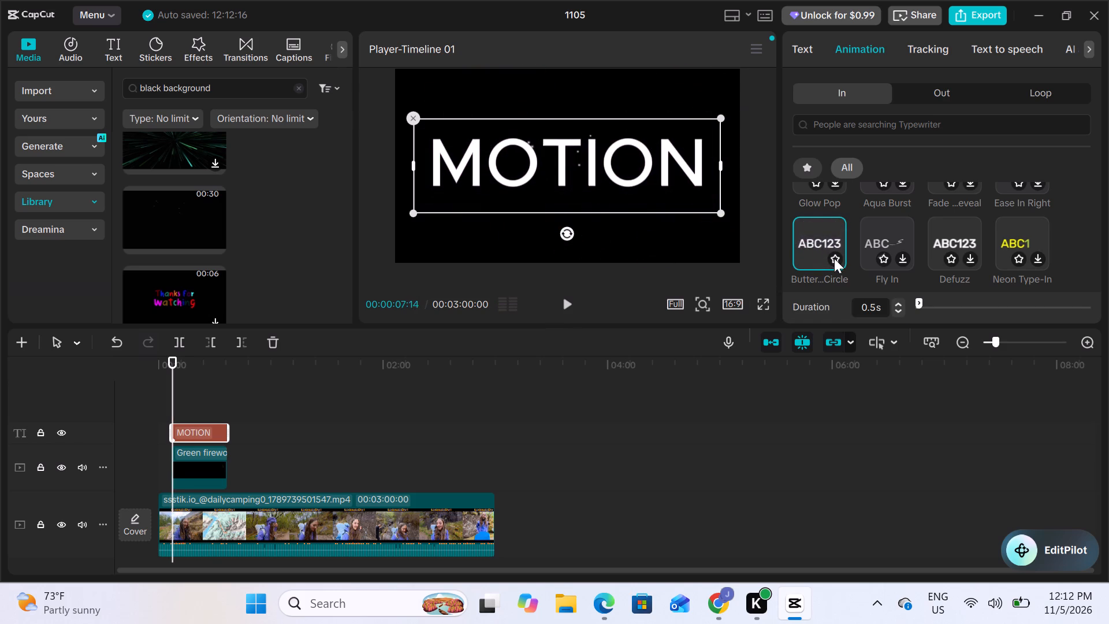
# Mark the Butter...Circle In animation preset as a favorite.
pyautogui.click(834, 258)
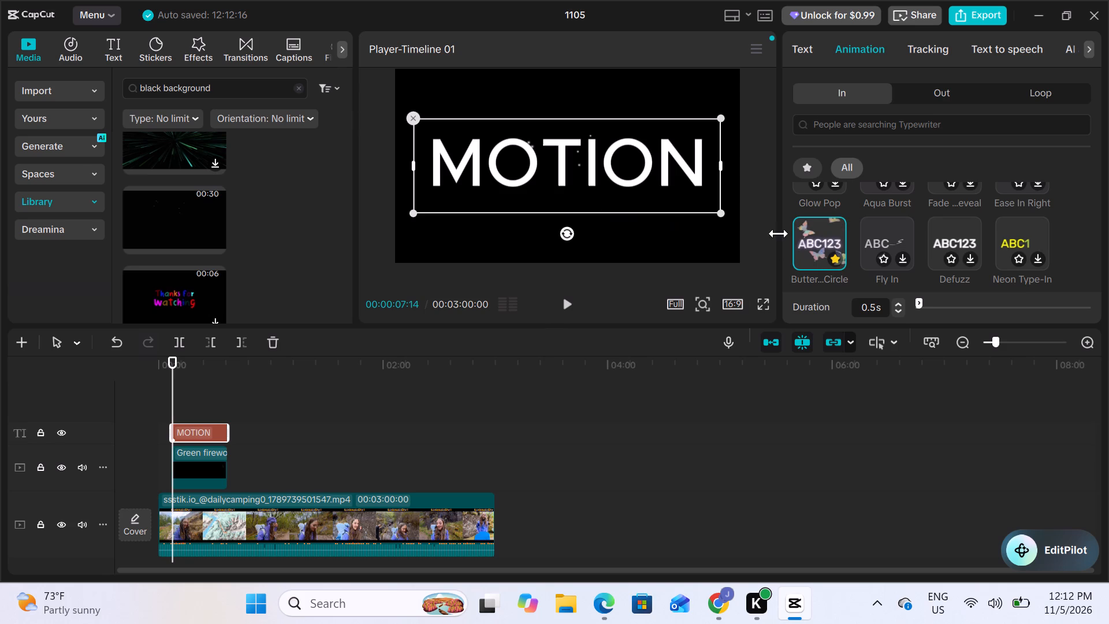
# Show the Loop animation presets for the MOTION title.
pyautogui.click(1043, 88)
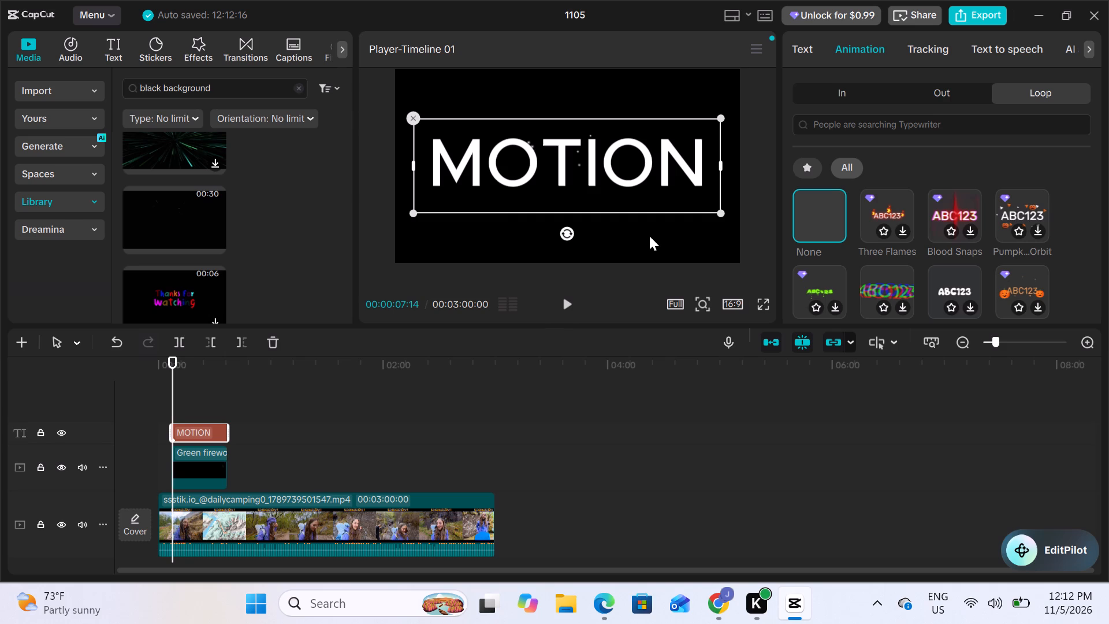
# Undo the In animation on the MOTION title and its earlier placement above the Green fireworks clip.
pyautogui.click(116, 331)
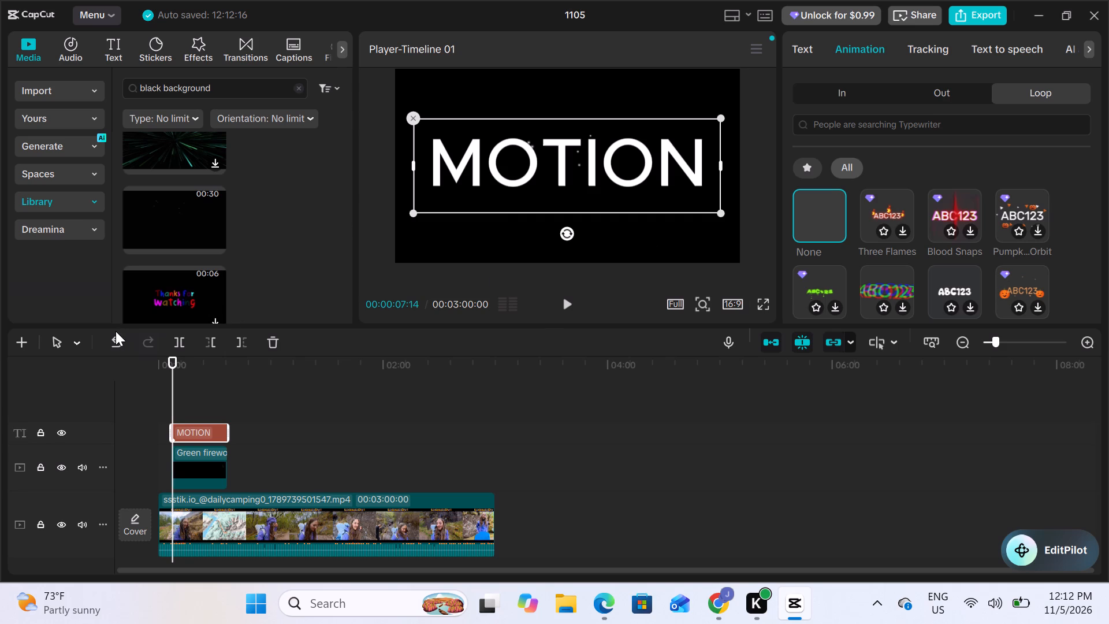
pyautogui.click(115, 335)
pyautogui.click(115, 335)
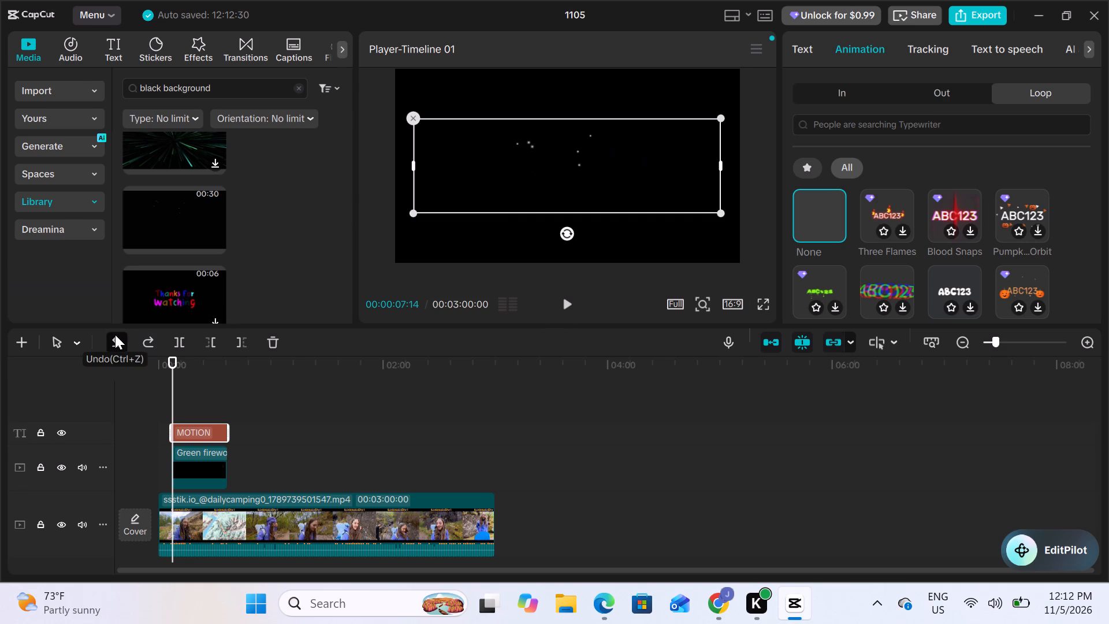
# Redo the placement of the MOTION title on the track above the Green fireworks clip.
pyautogui.click(151, 344)
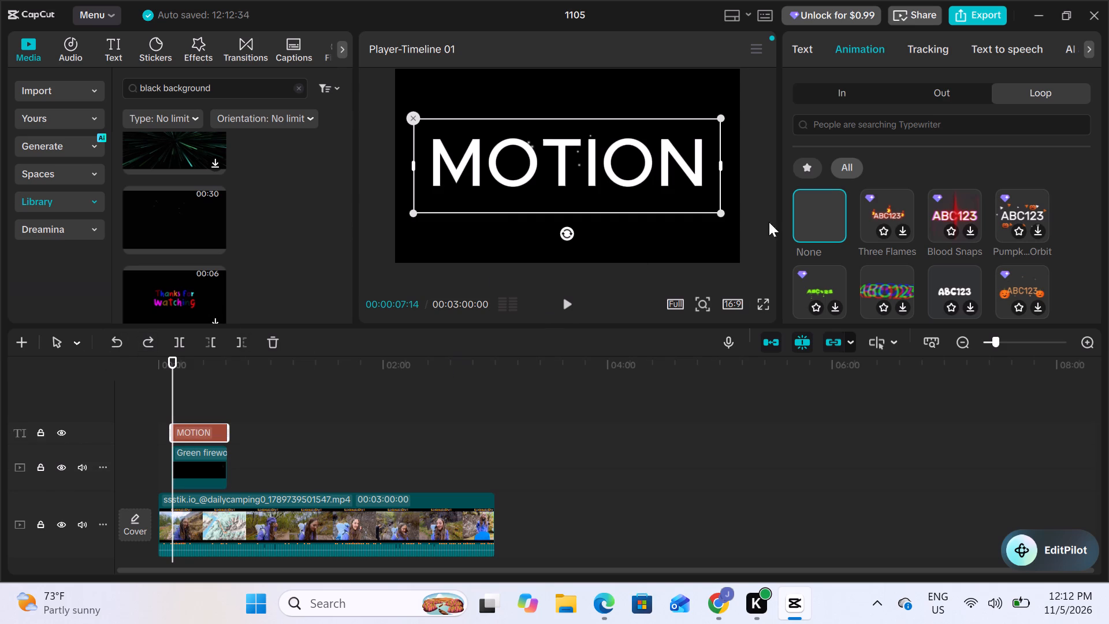
# Look through the Loop animation presets for the MOTION title, down to the rows with Alter Dance and 3D Shiny Text.
pyautogui.scroll(-1, 960, 224)
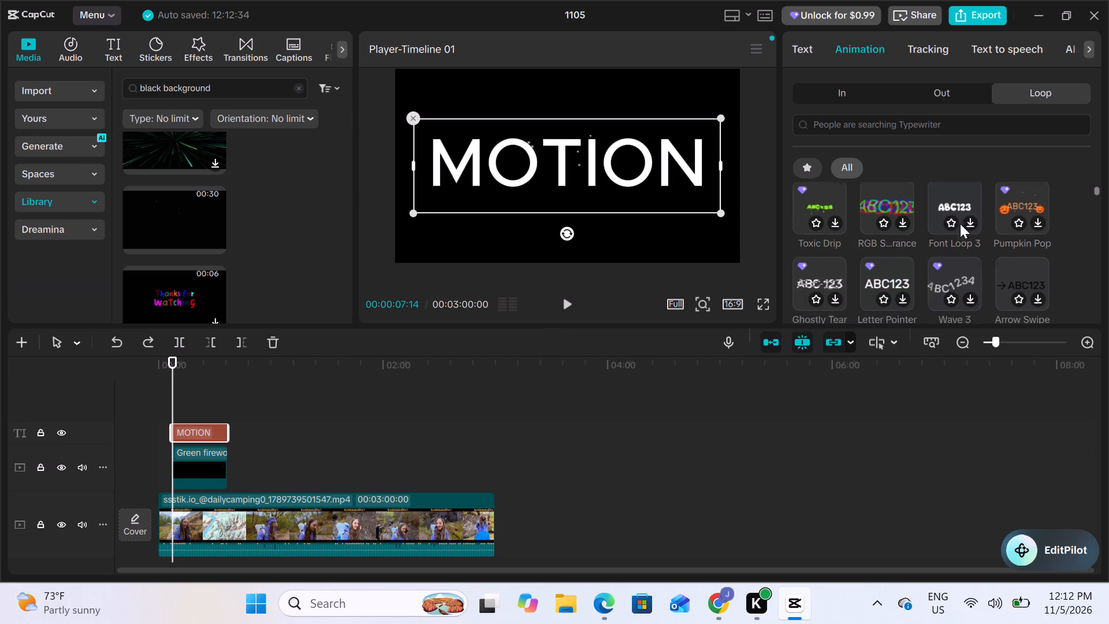
pyautogui.scroll(-2, 960, 224)
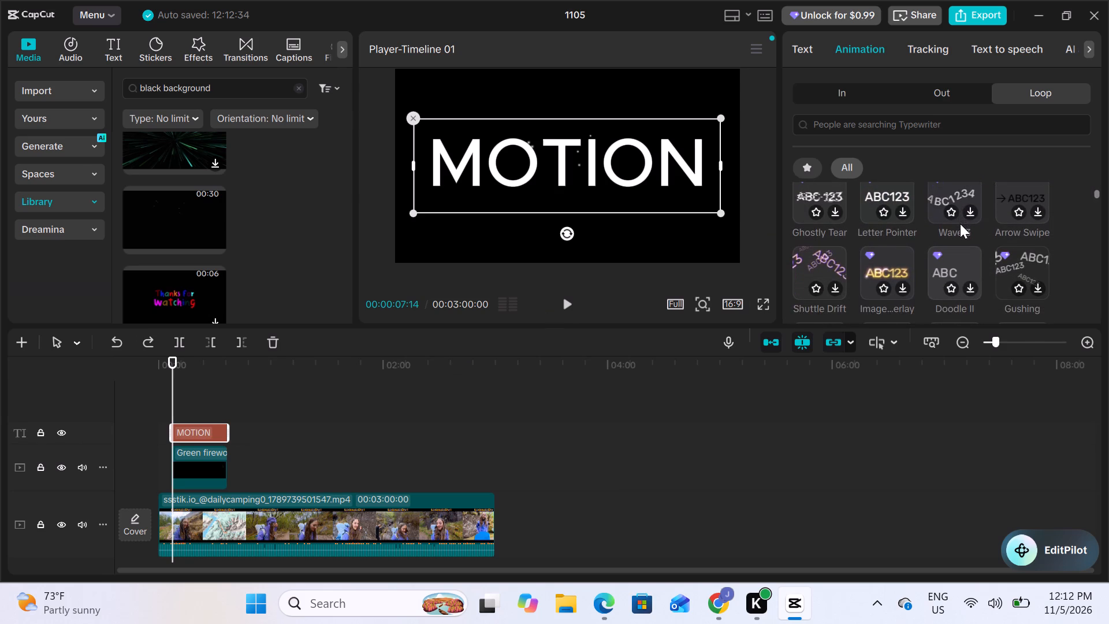
pyautogui.scroll(-1, 960, 224)
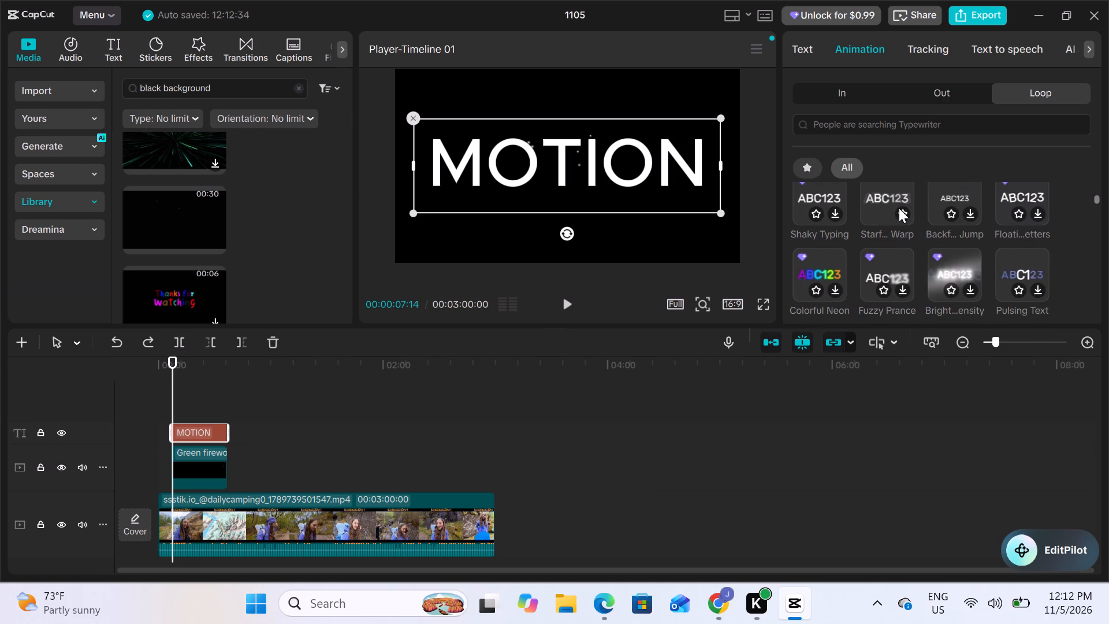
pyautogui.scroll(1, 884, 209)
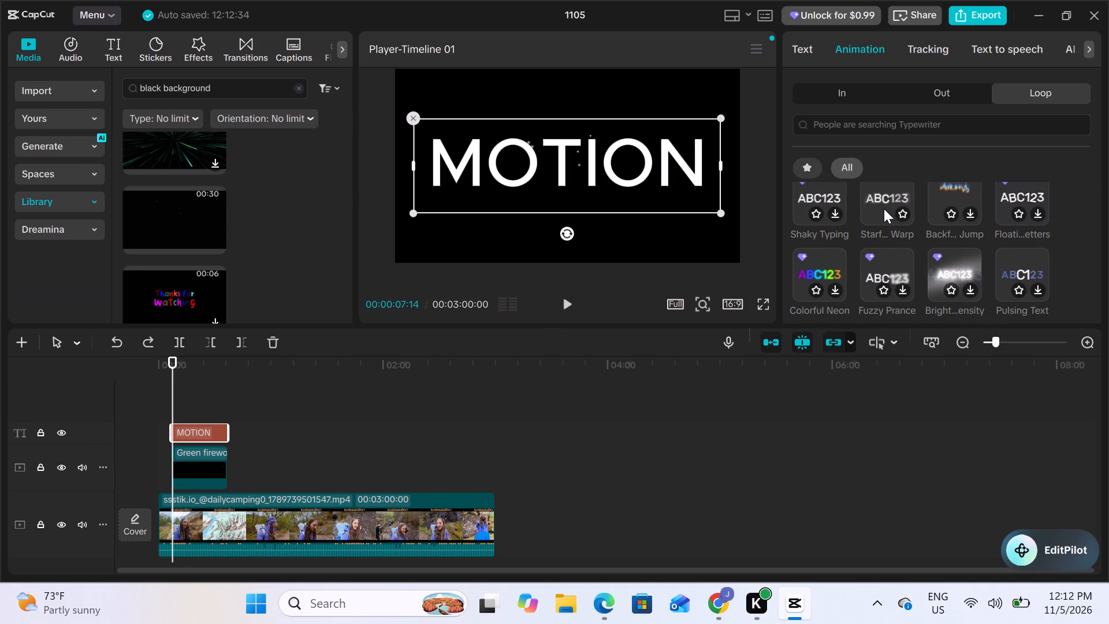
pyautogui.scroll(1, 884, 209)
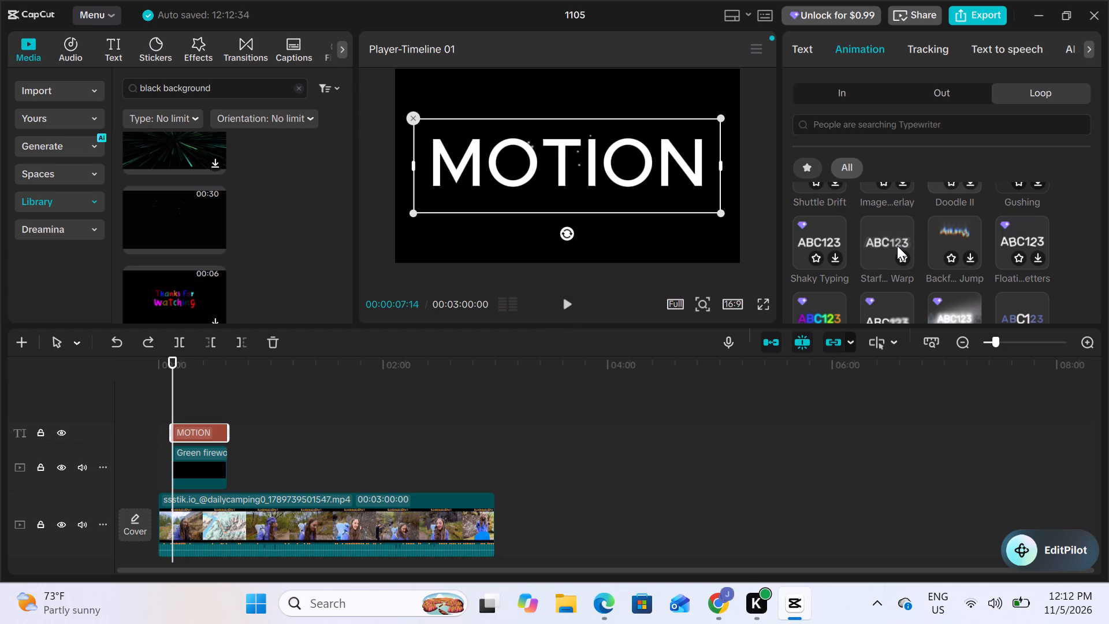
pyautogui.scroll(-2, 897, 246)
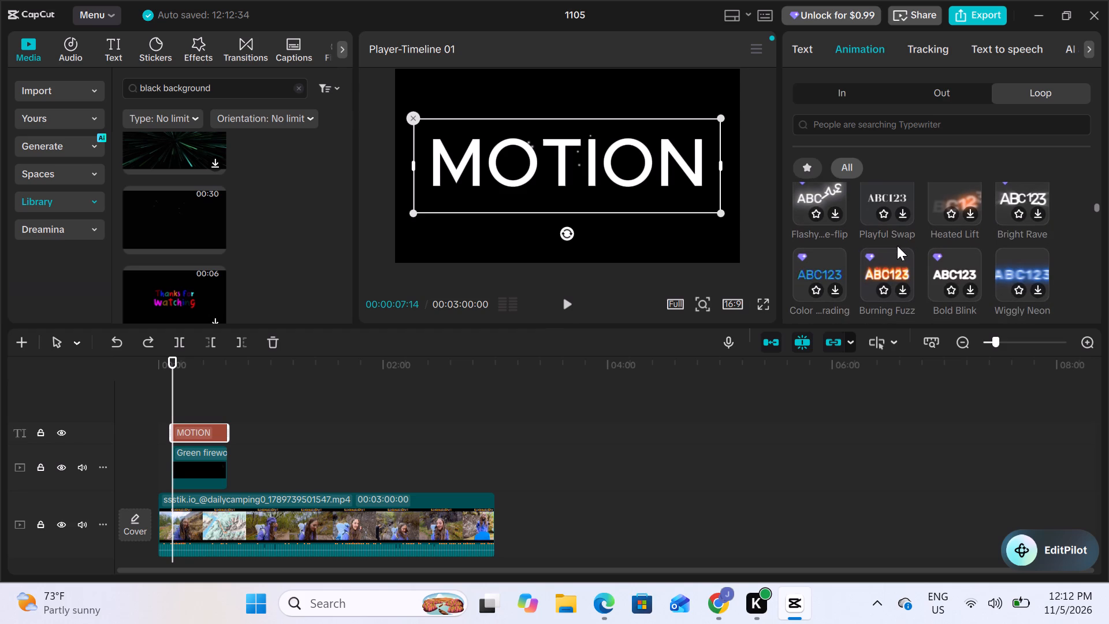
pyautogui.scroll(-1, 897, 246)
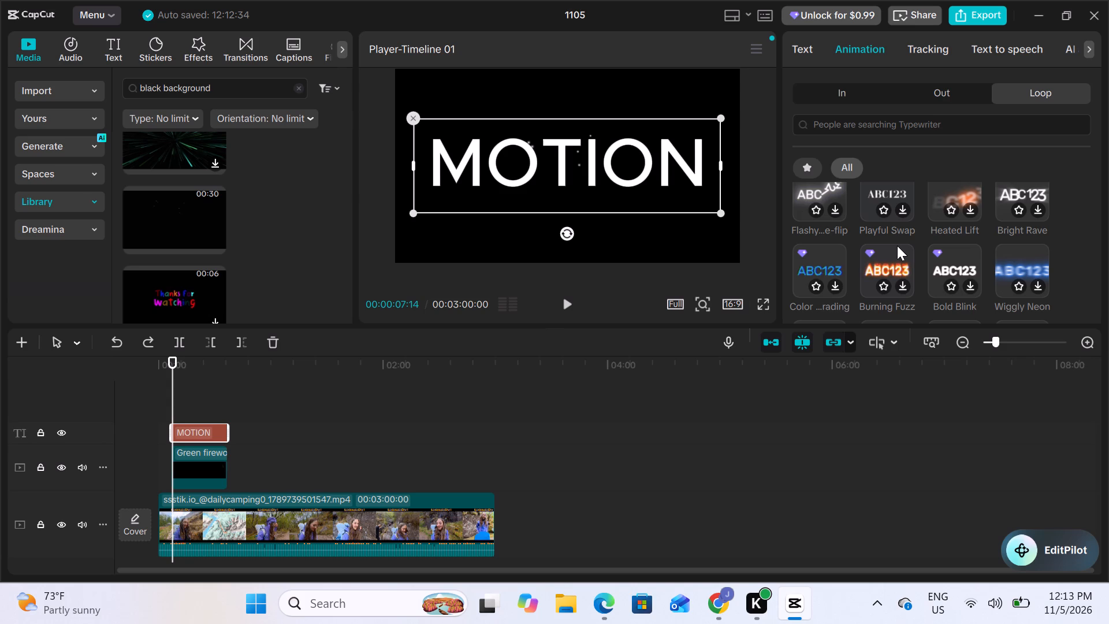
pyautogui.scroll(-1, 897, 246)
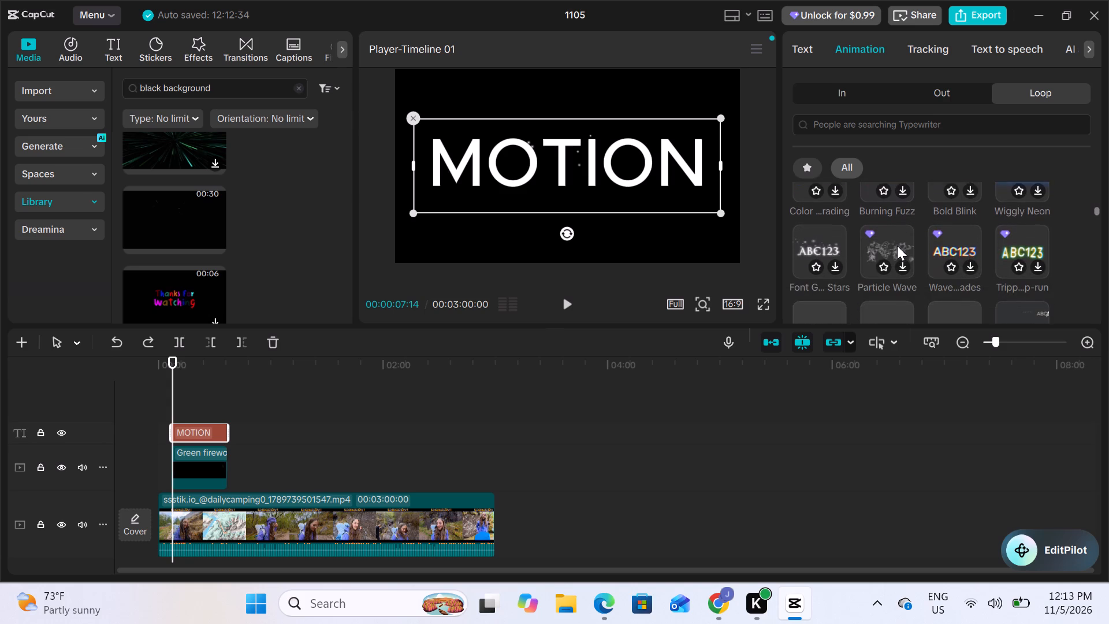
pyautogui.scroll(-1, 897, 246)
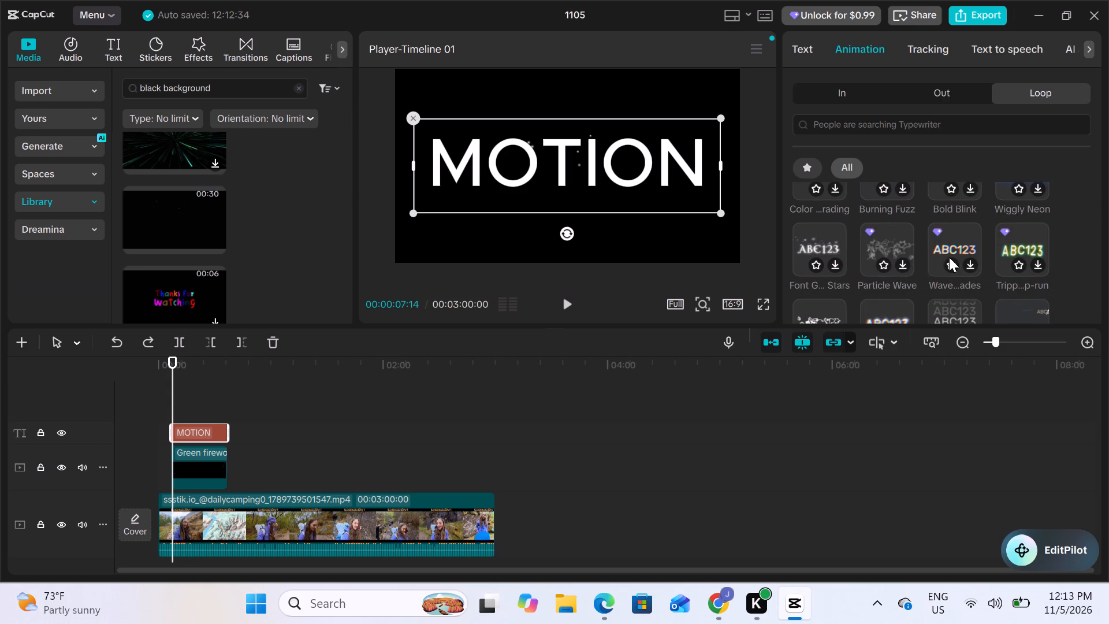
pyautogui.scroll(-1, 949, 257)
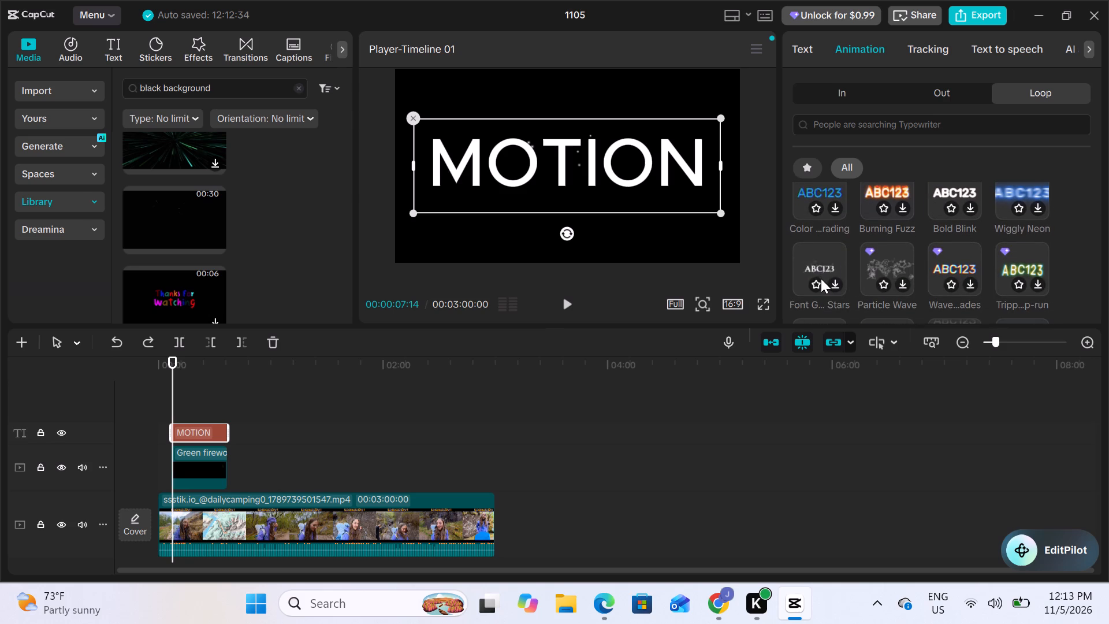
pyautogui.scroll(-1, 962, 270)
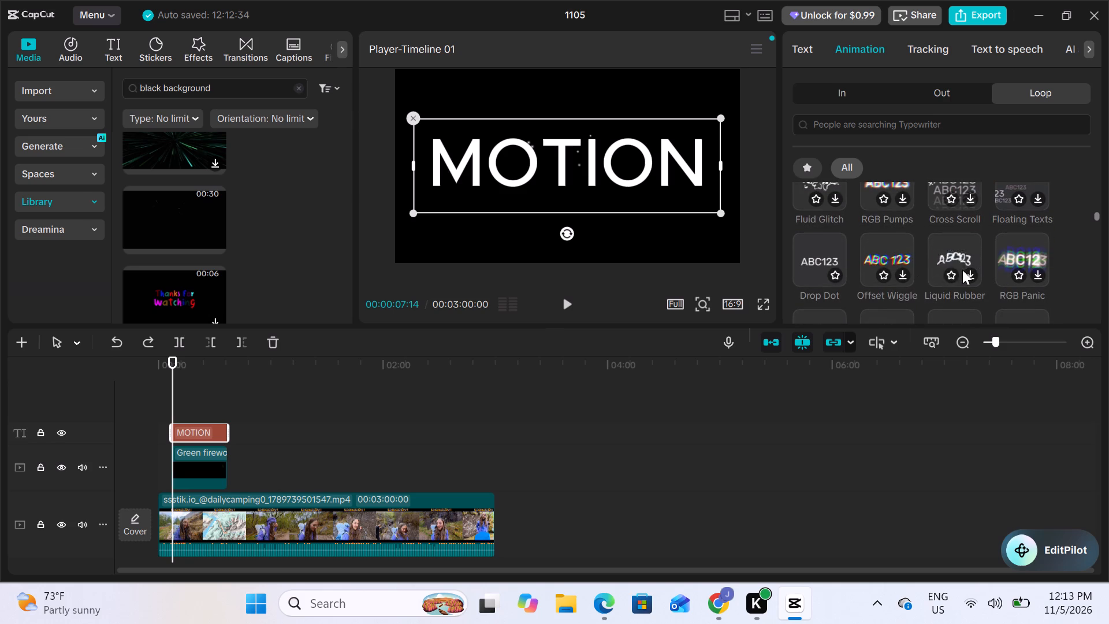
pyautogui.scroll(-3, 962, 270)
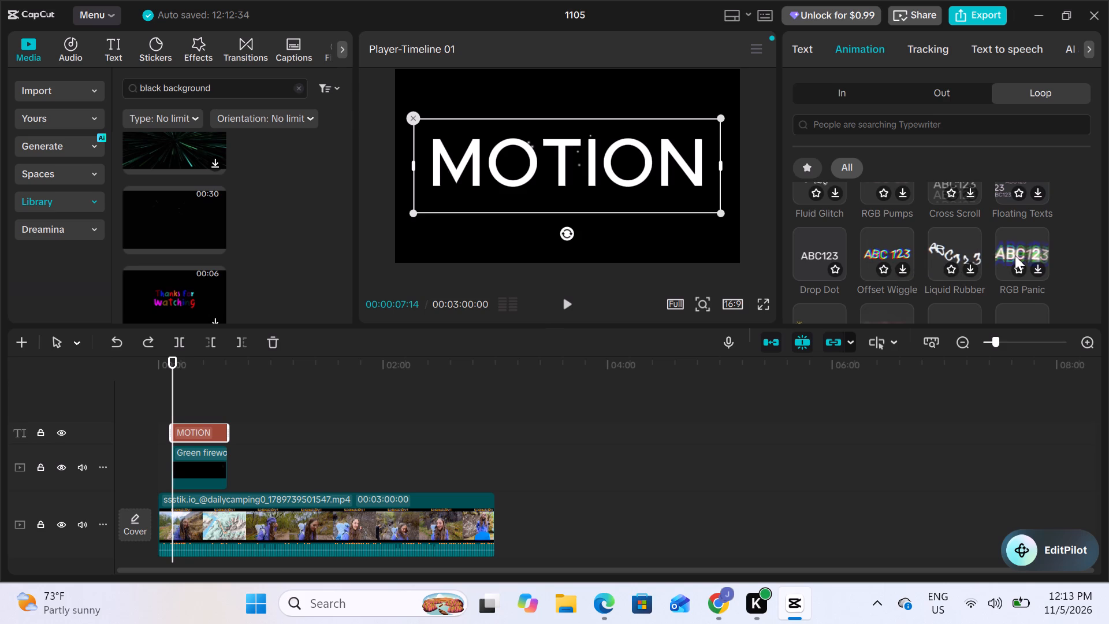
pyautogui.scroll(-1, 939, 268)
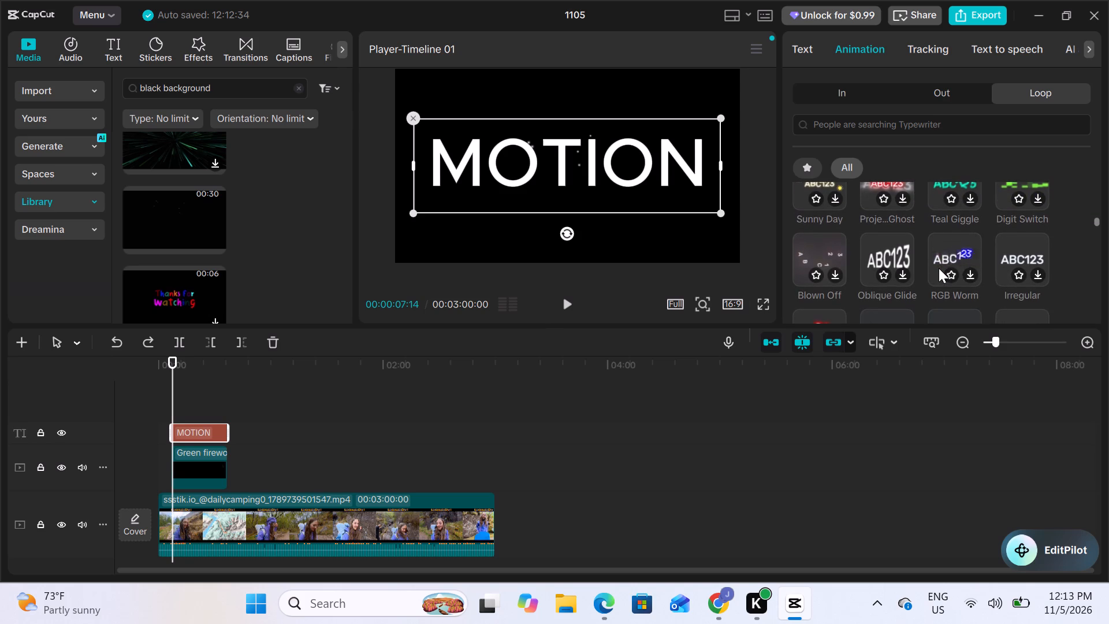
pyautogui.scroll(-1, 939, 268)
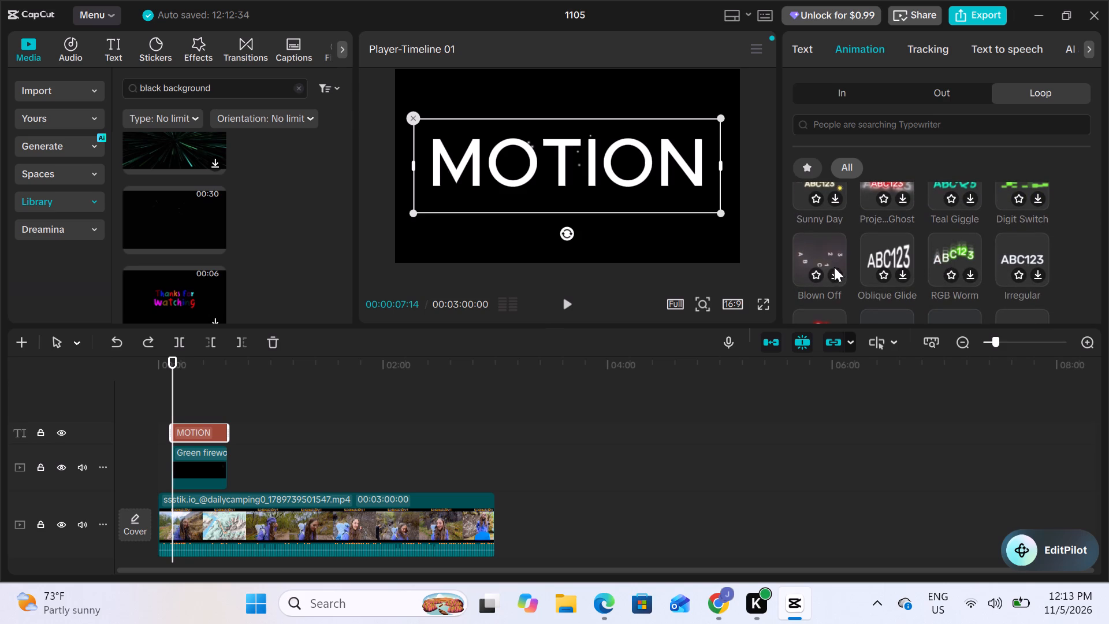
pyautogui.scroll(-1, 926, 268)
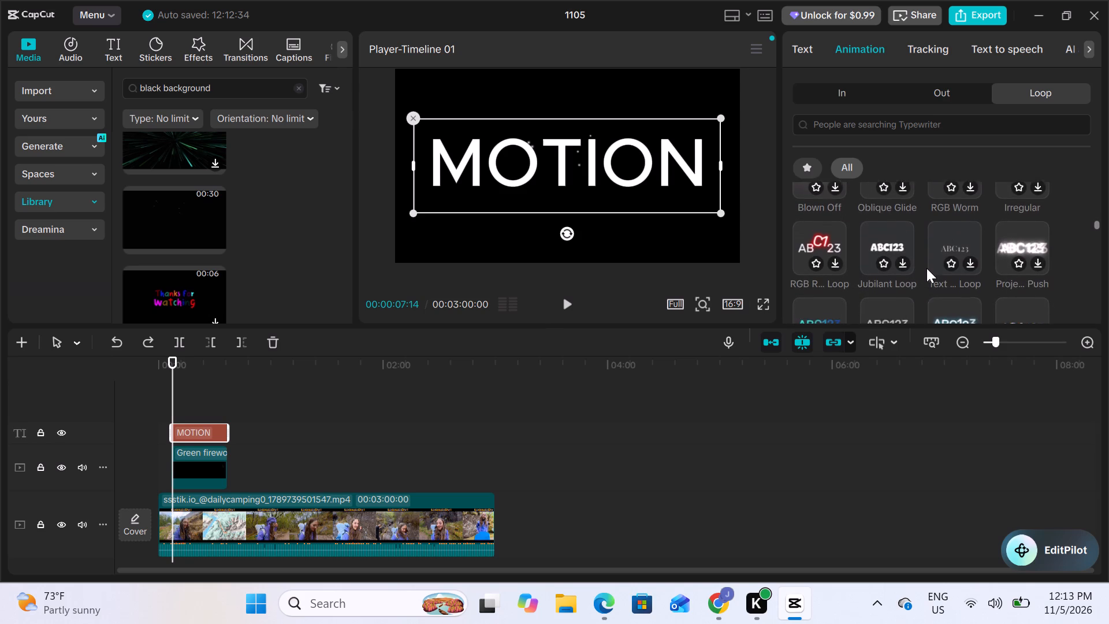
pyautogui.scroll(-1, 926, 268)
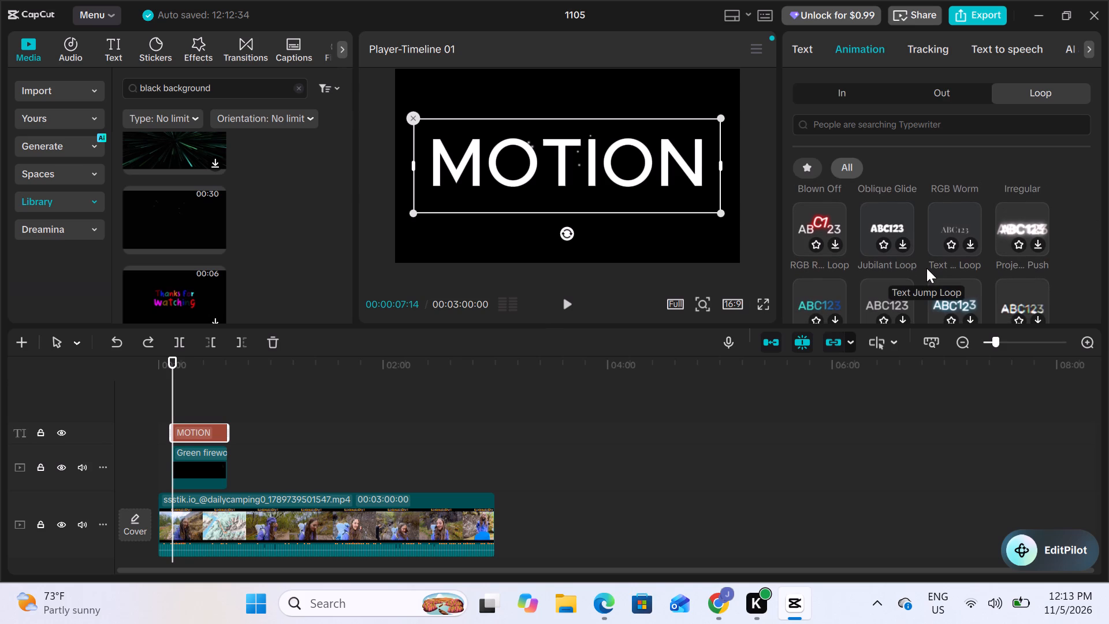
pyautogui.scroll(-1, 926, 268)
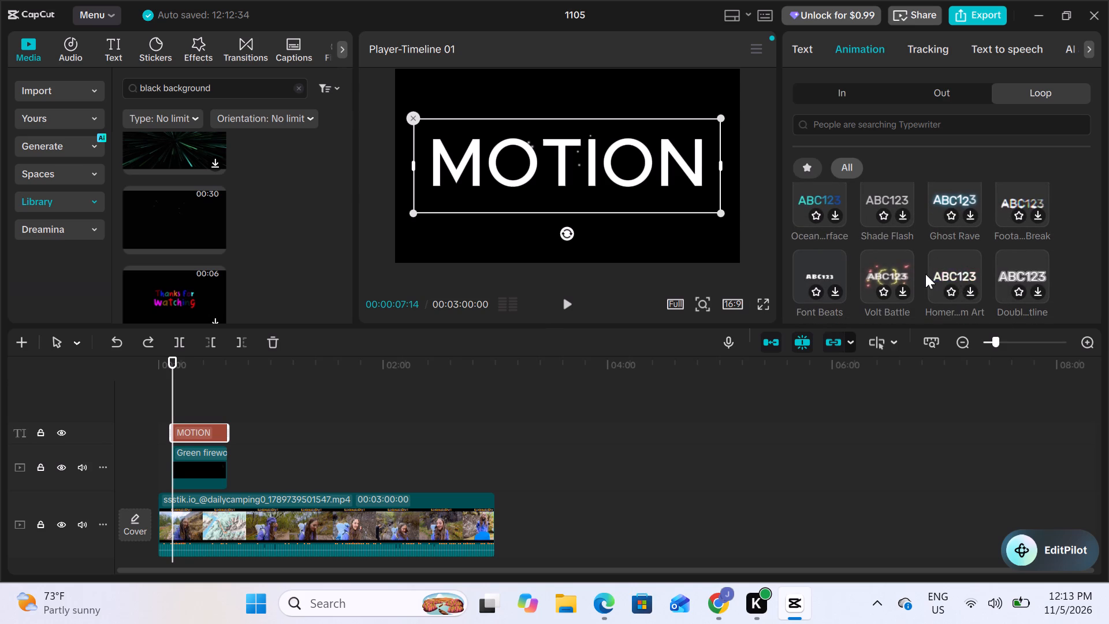
pyautogui.scroll(-1, 873, 277)
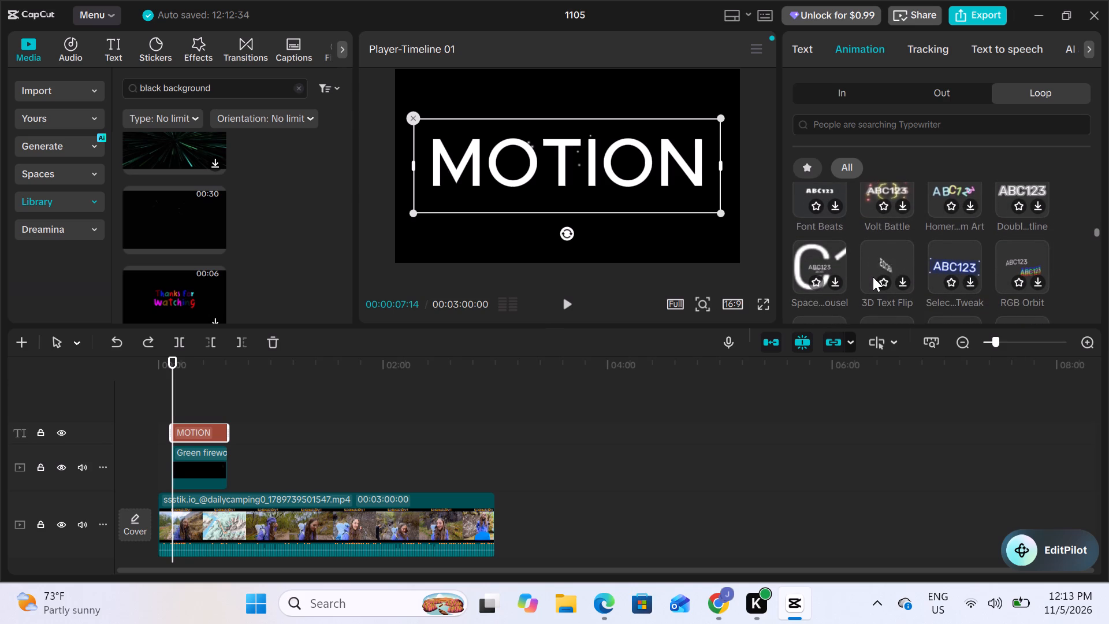
pyautogui.scroll(-1, 873, 277)
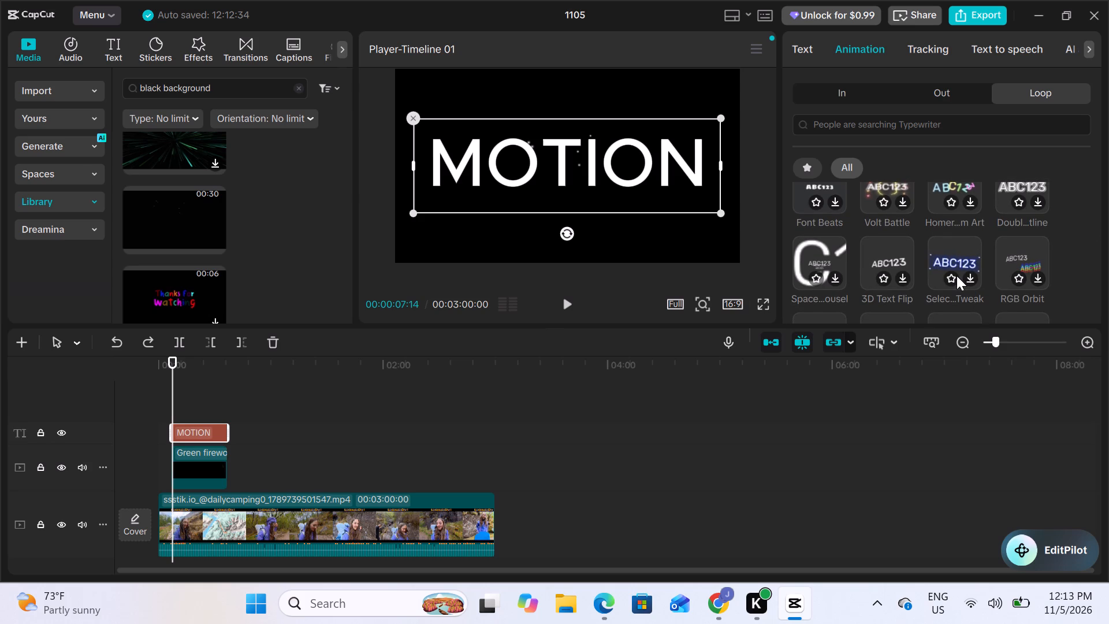
pyautogui.scroll(-1, 957, 276)
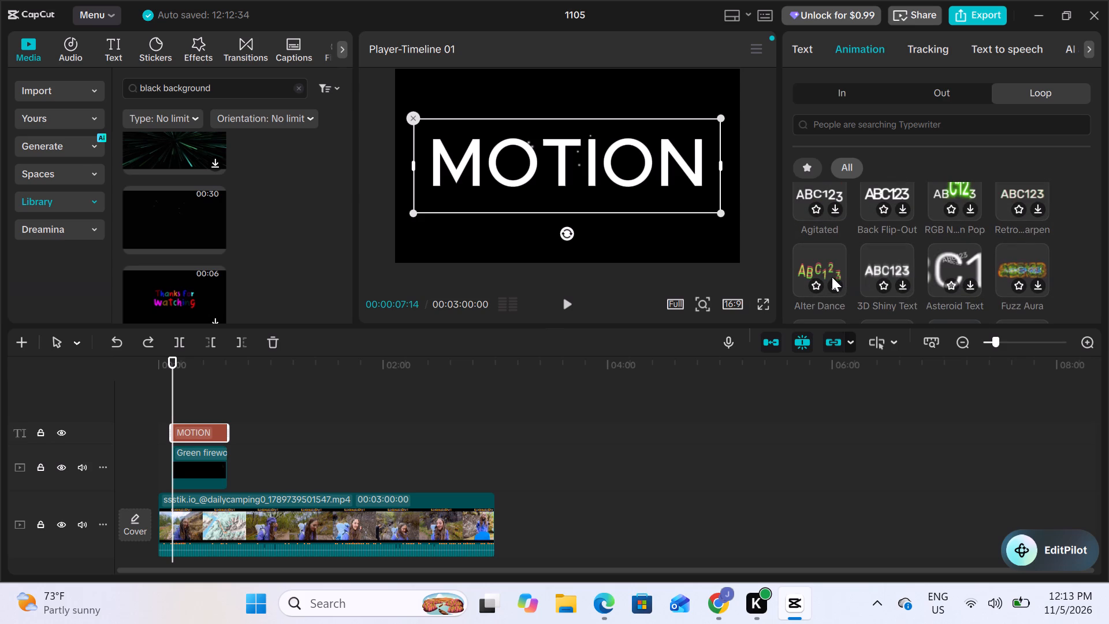
# Look back through the Loop animation presets for the MOTION title, between the Three Flames and Techno Music rows.
pyautogui.scroll(2, 926, 252)
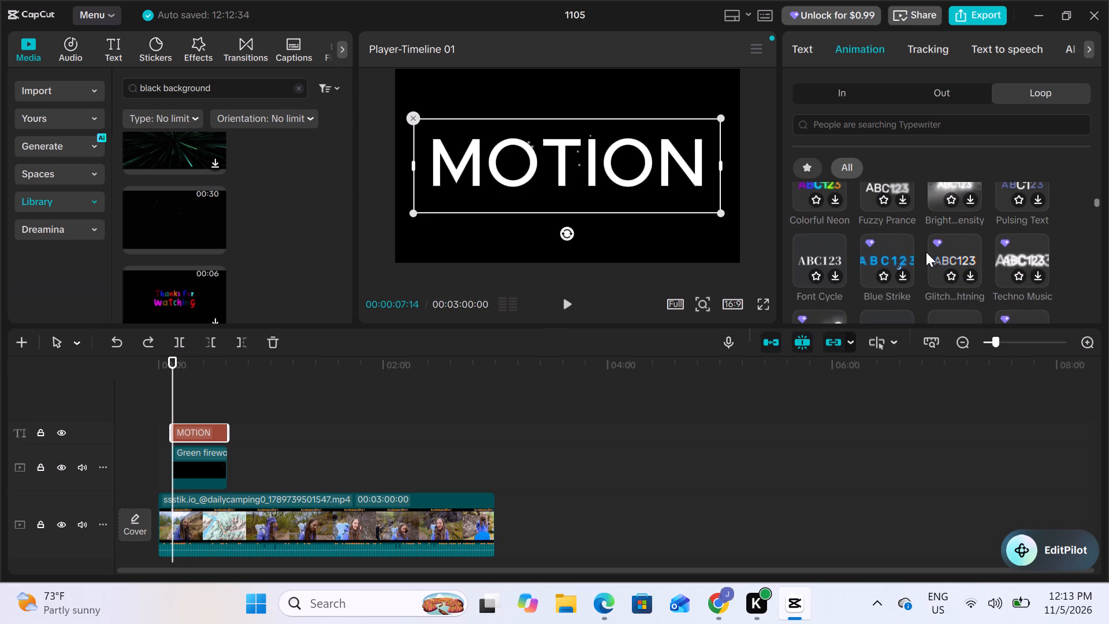
pyautogui.scroll(1, 926, 252)
pyautogui.scroll(-1, 908, 247)
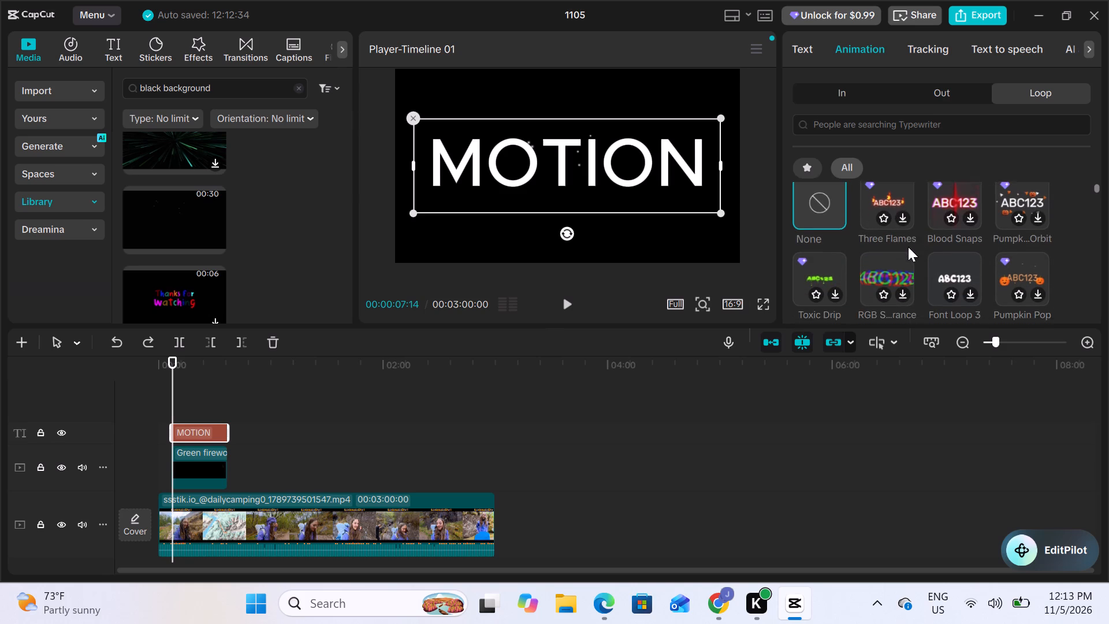
pyautogui.scroll(-1, 908, 247)
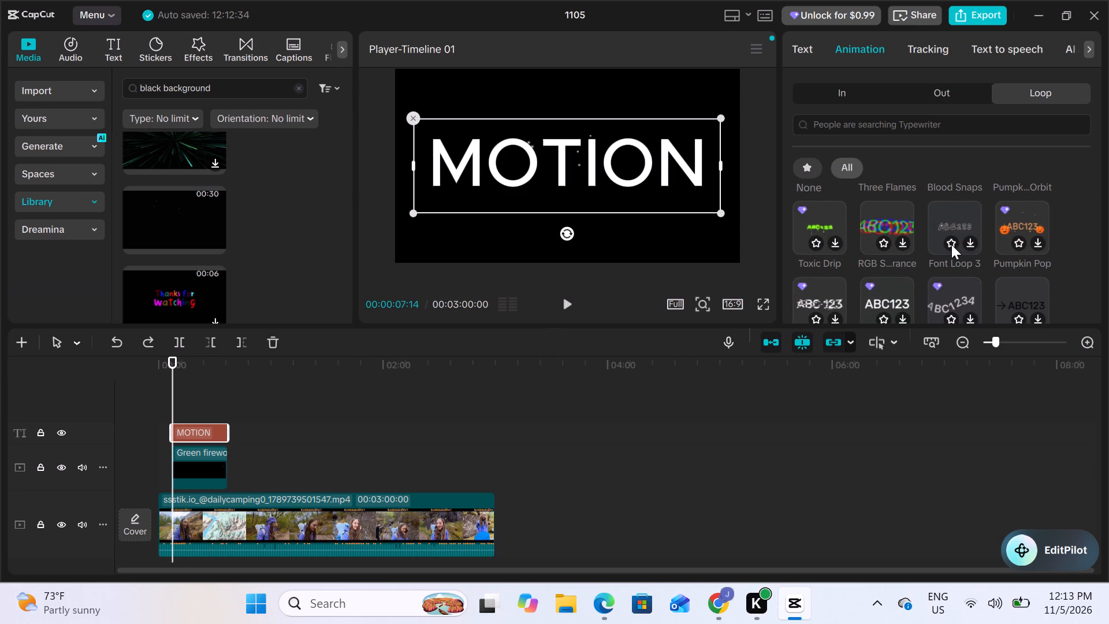
pyautogui.scroll(-1, 881, 259)
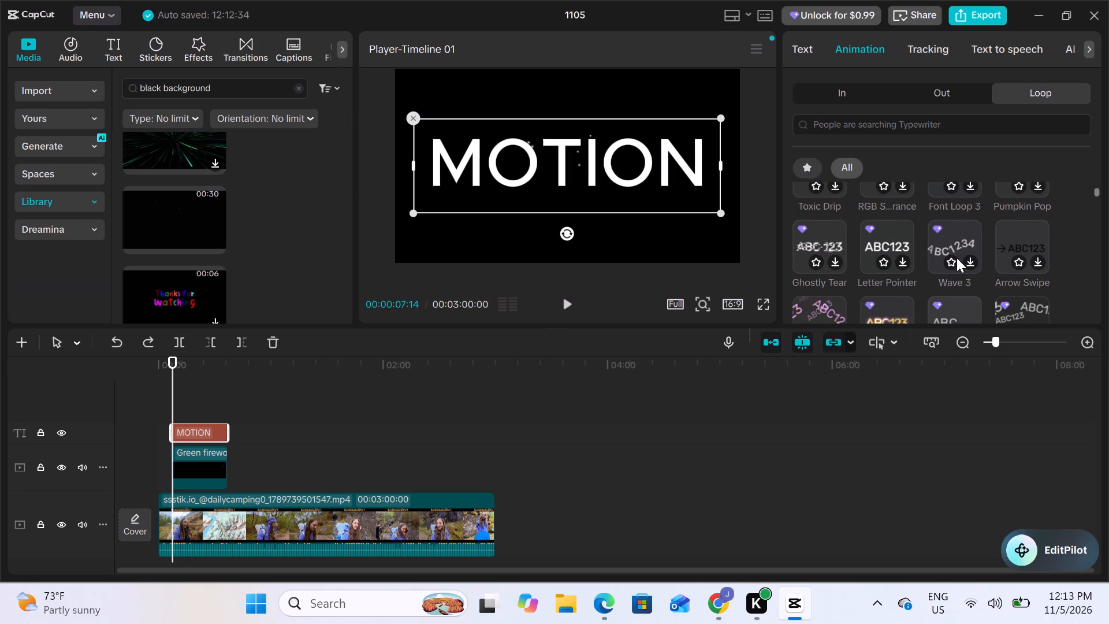
pyautogui.scroll(-1, 890, 282)
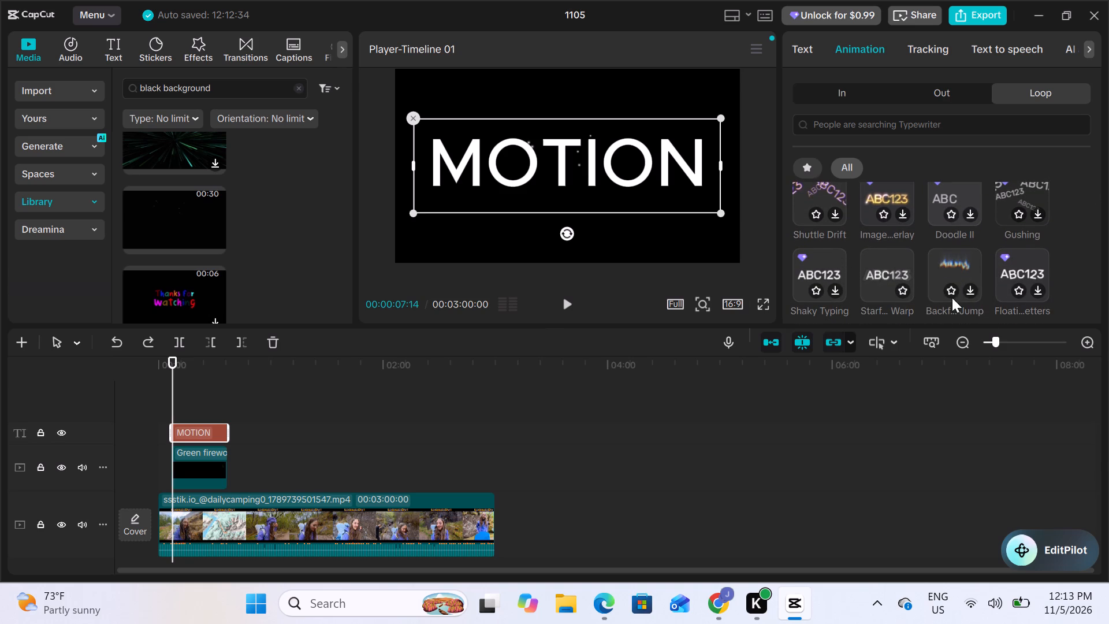
pyautogui.scroll(-1, 926, 299)
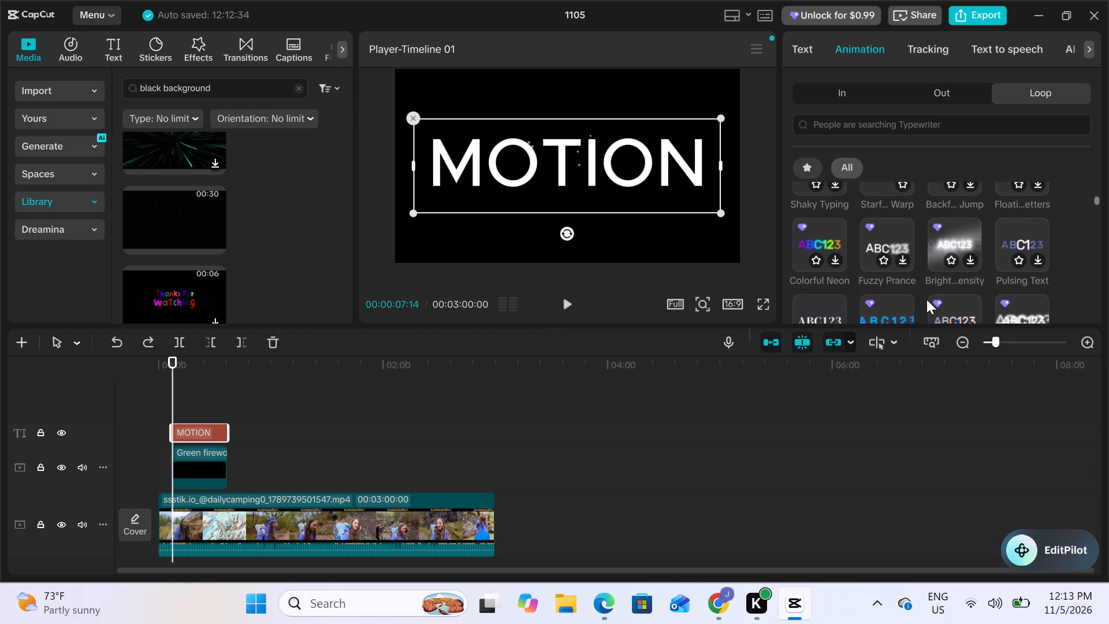
pyautogui.scroll(-1, 926, 299)
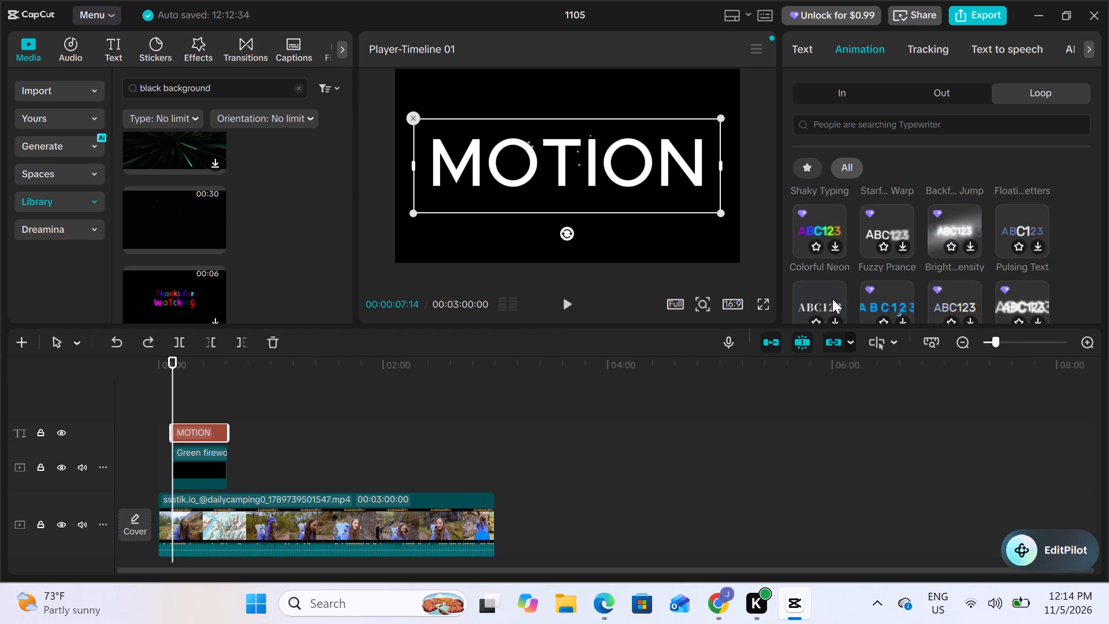
pyautogui.scroll(1, 889, 260)
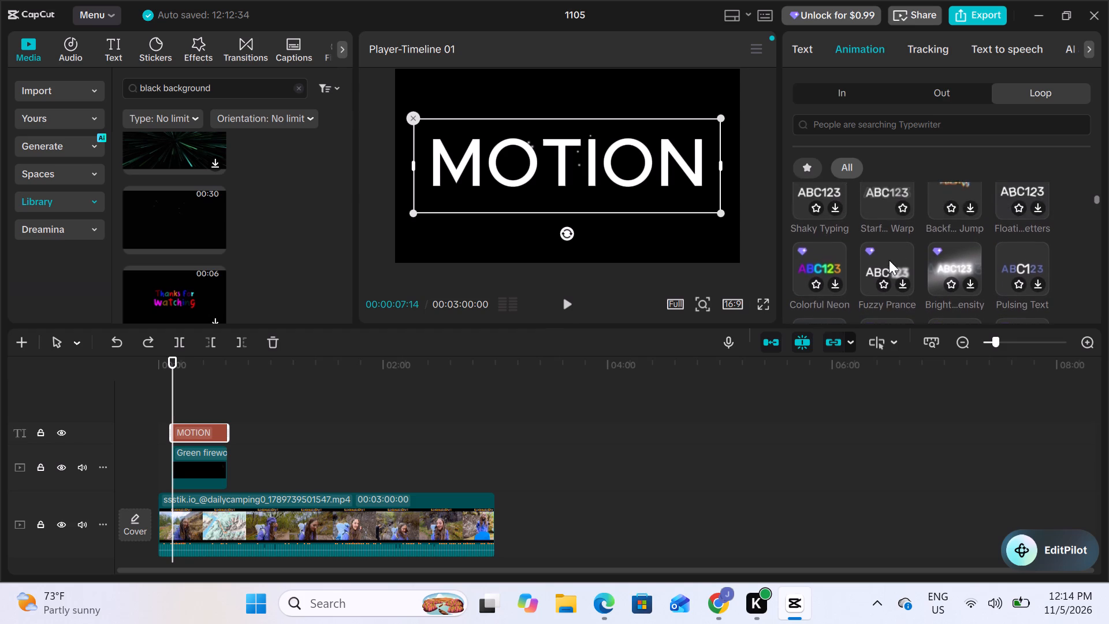
pyautogui.scroll(1, 889, 260)
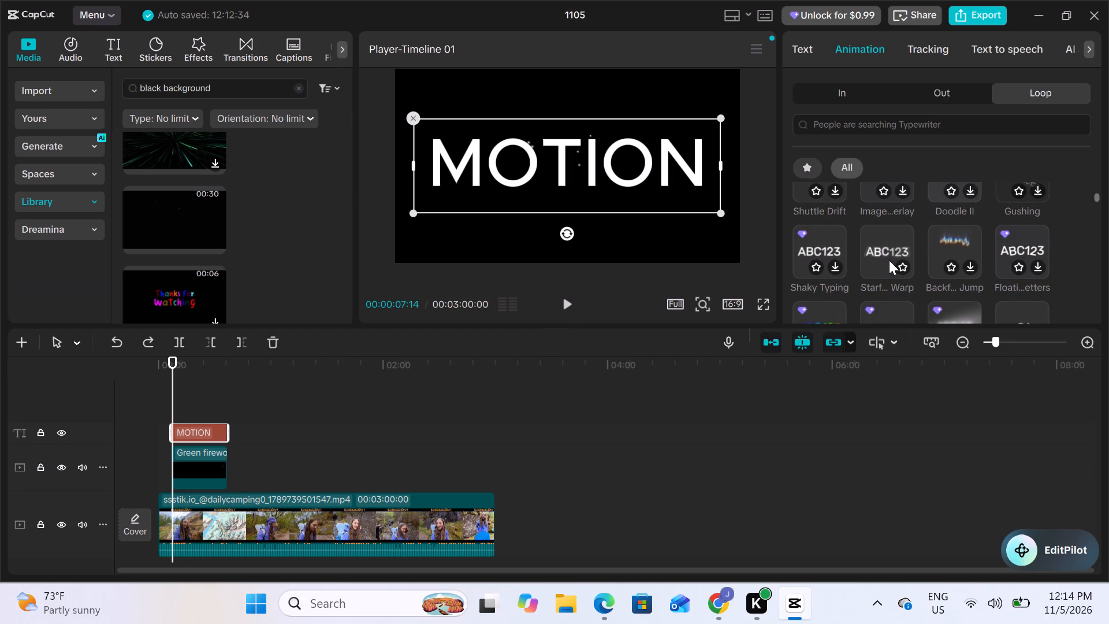
pyautogui.scroll(3, 889, 260)
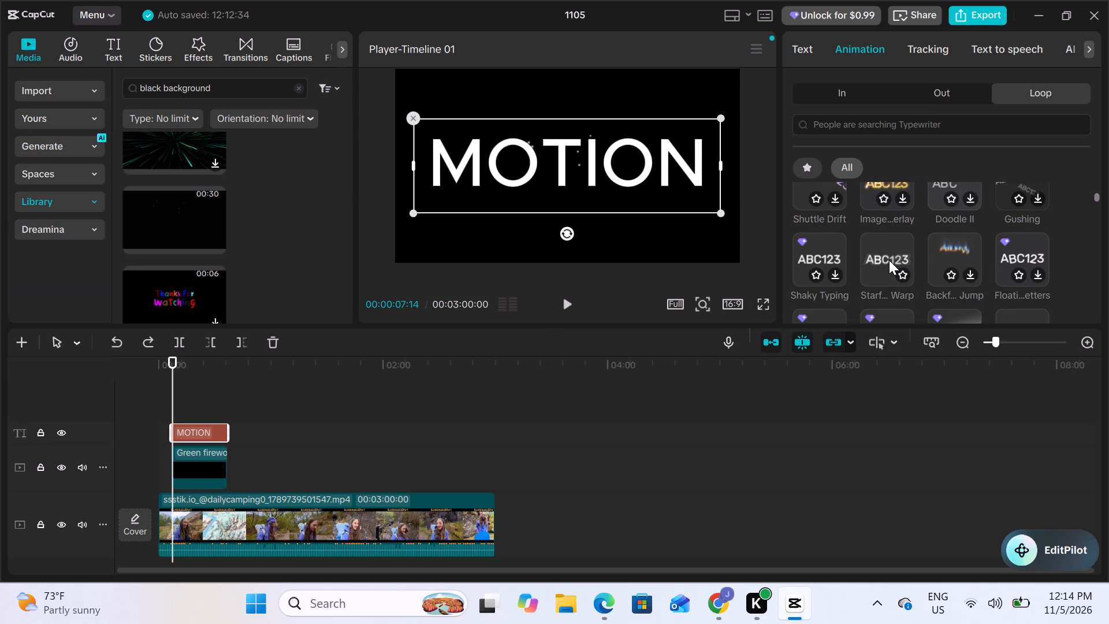
pyautogui.scroll(1, 889, 260)
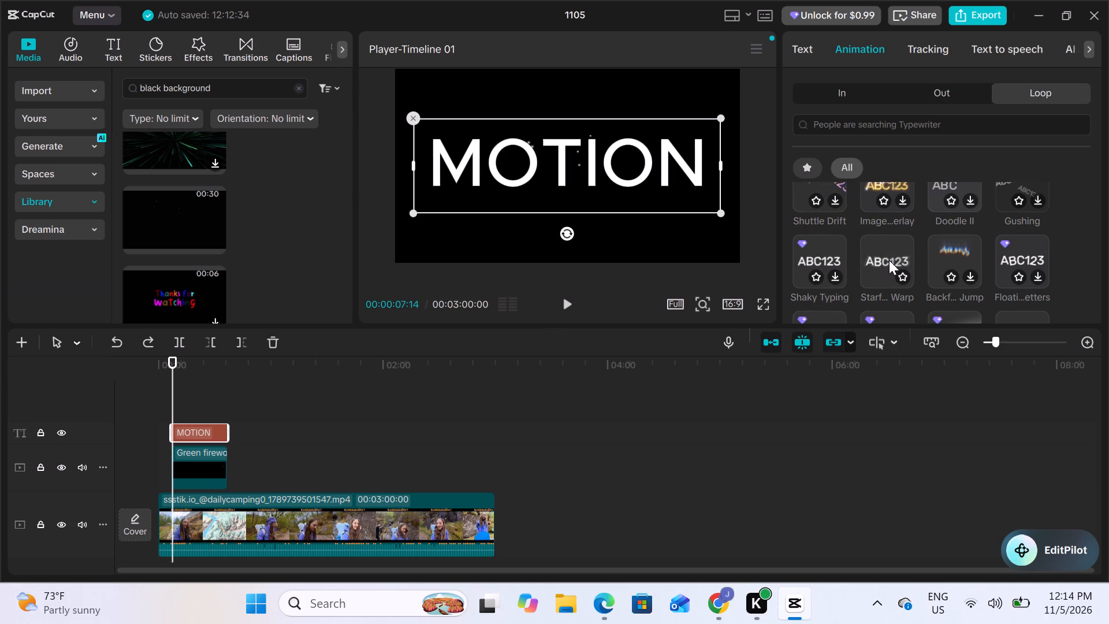
pyautogui.scroll(2, 889, 260)
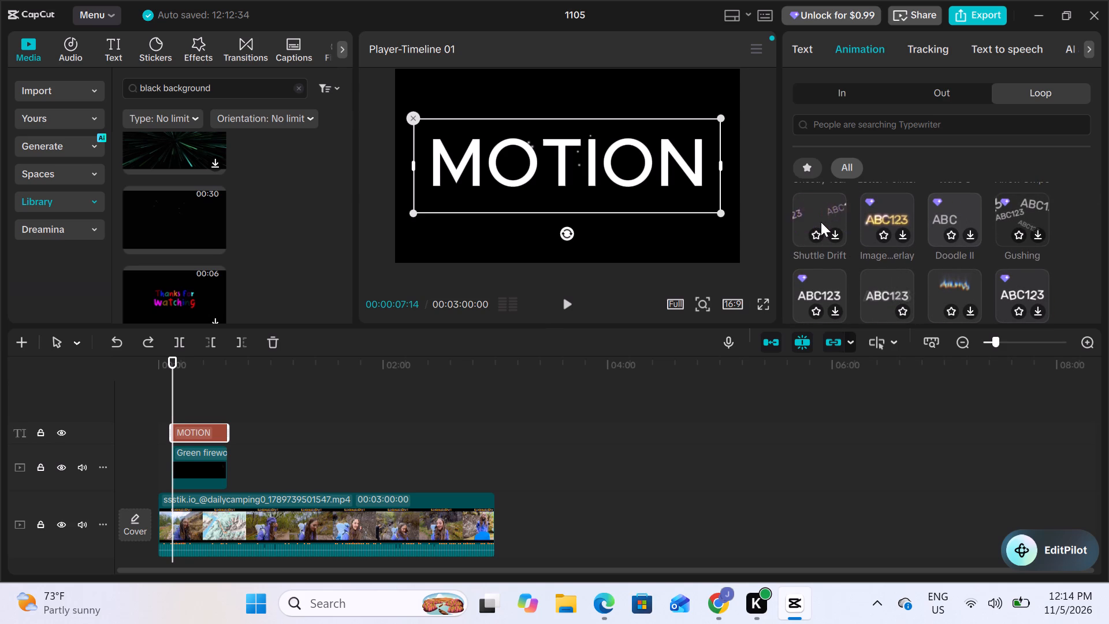
pyautogui.scroll(1, 821, 222)
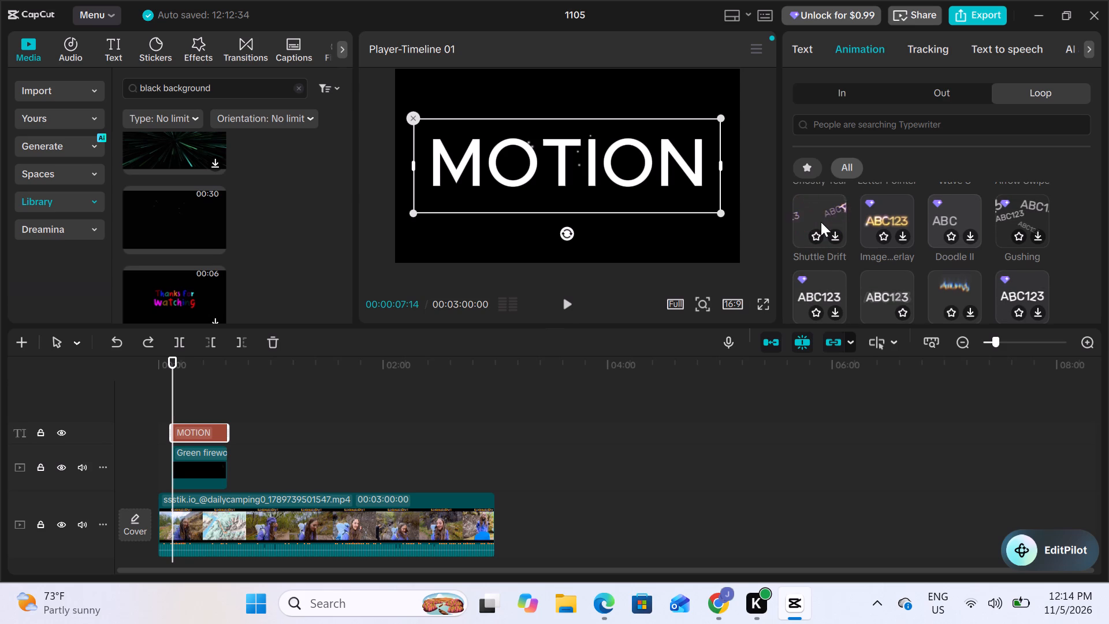
pyautogui.scroll(1, 821, 222)
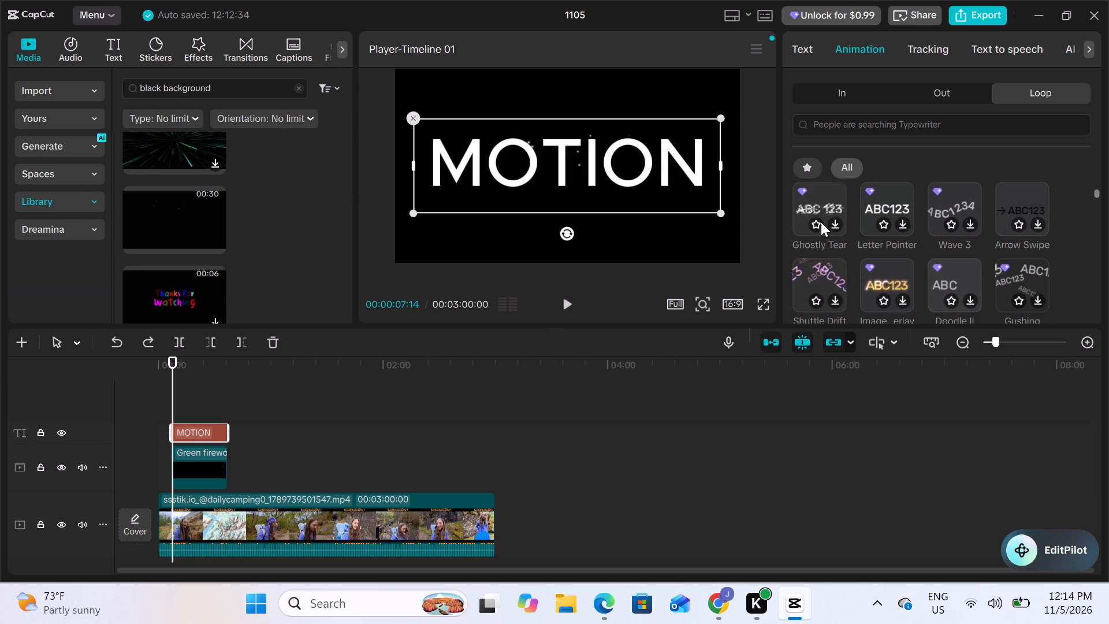
pyautogui.scroll(2, 821, 222)
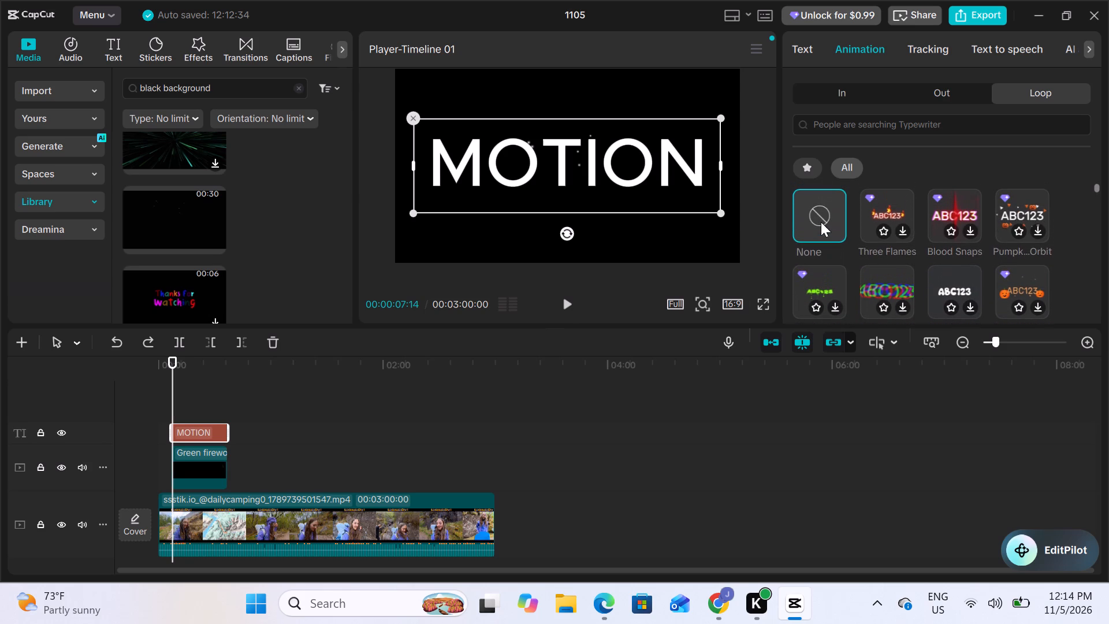
pyautogui.scroll(1, 821, 222)
# Mark the "Starf... Warp" Loop animation as a favourite and apply it to the MOTION title.
pyautogui.scroll(-1, 925, 232)
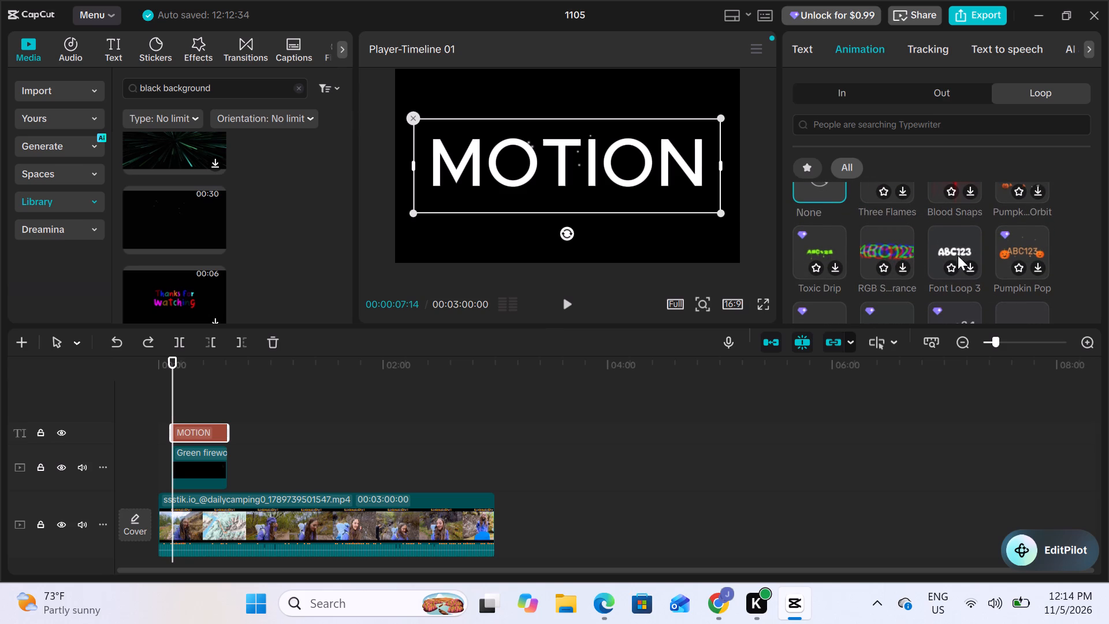
pyautogui.scroll(-1, 973, 260)
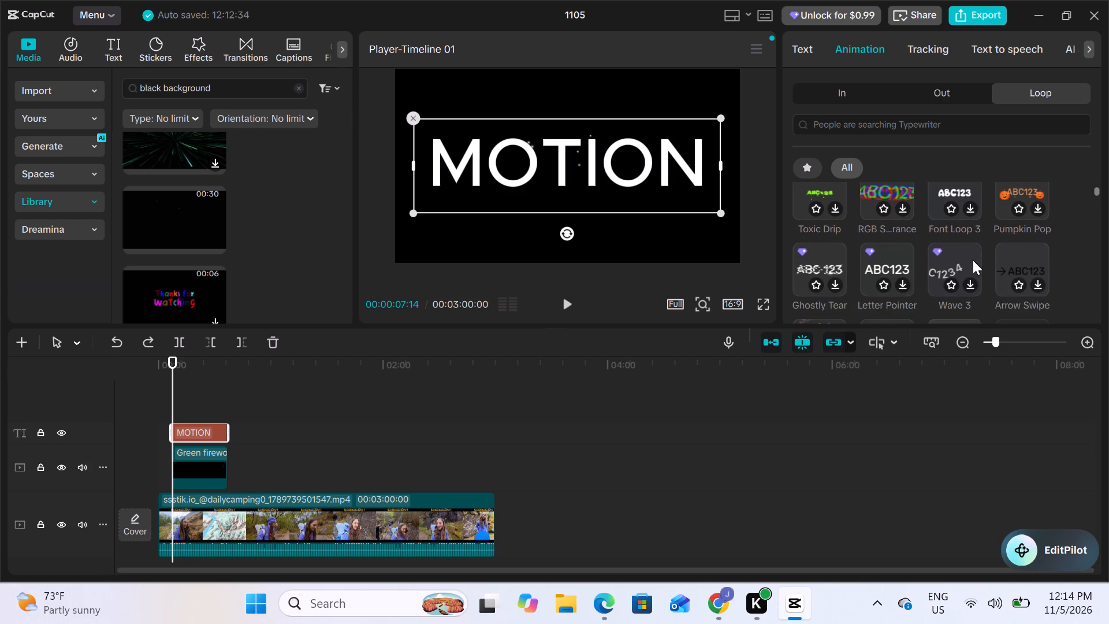
pyautogui.scroll(-3, 973, 260)
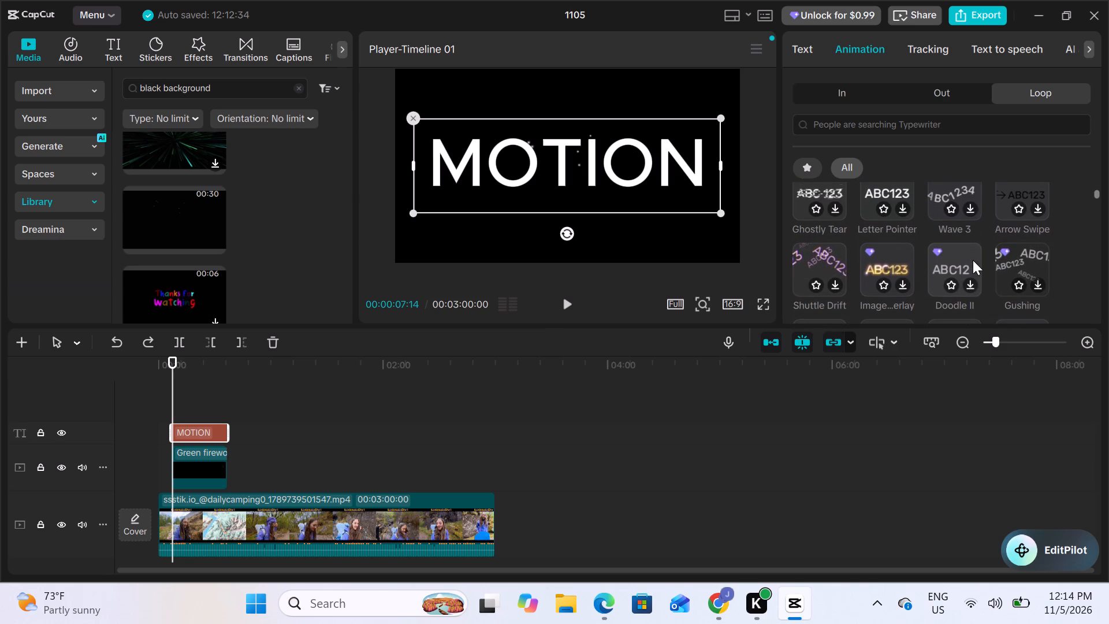
pyautogui.scroll(-2, 973, 260)
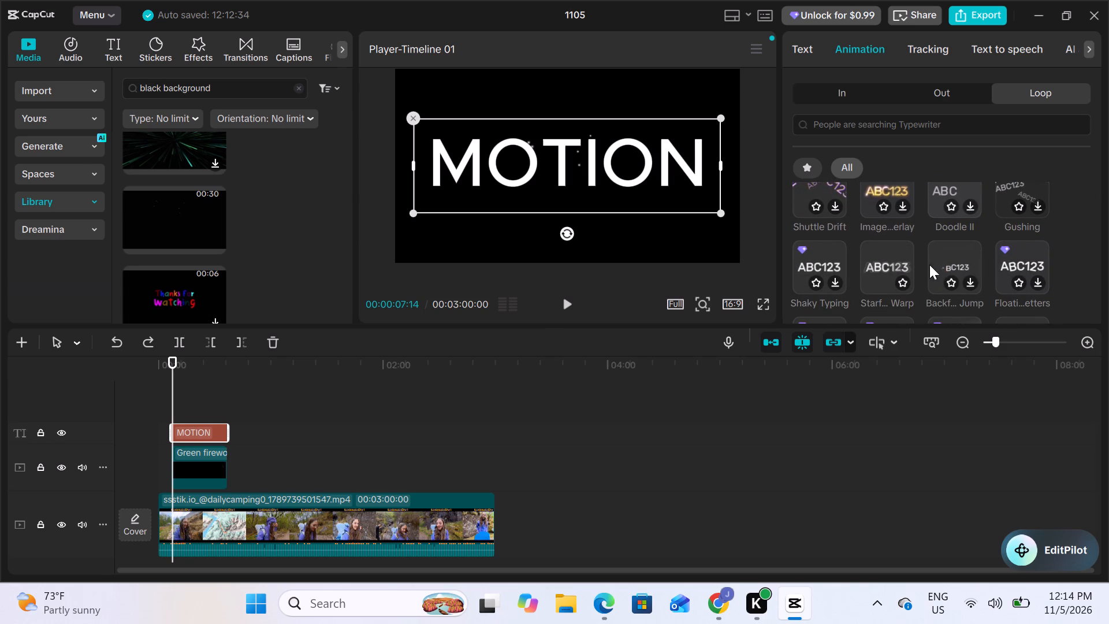
pyautogui.click(903, 282)
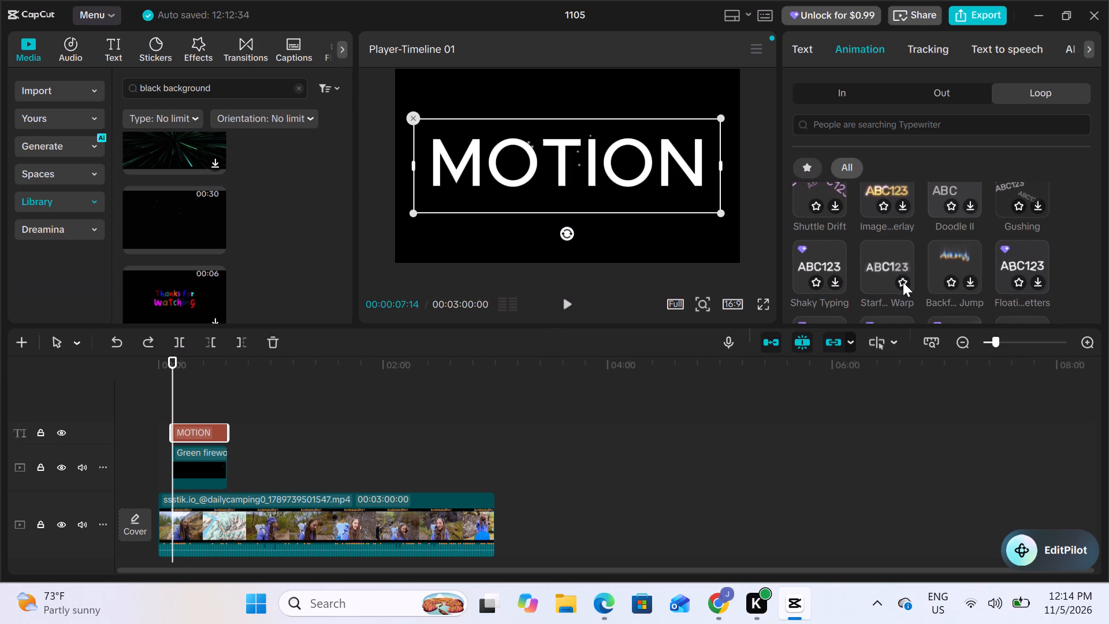
pyautogui.click(891, 275)
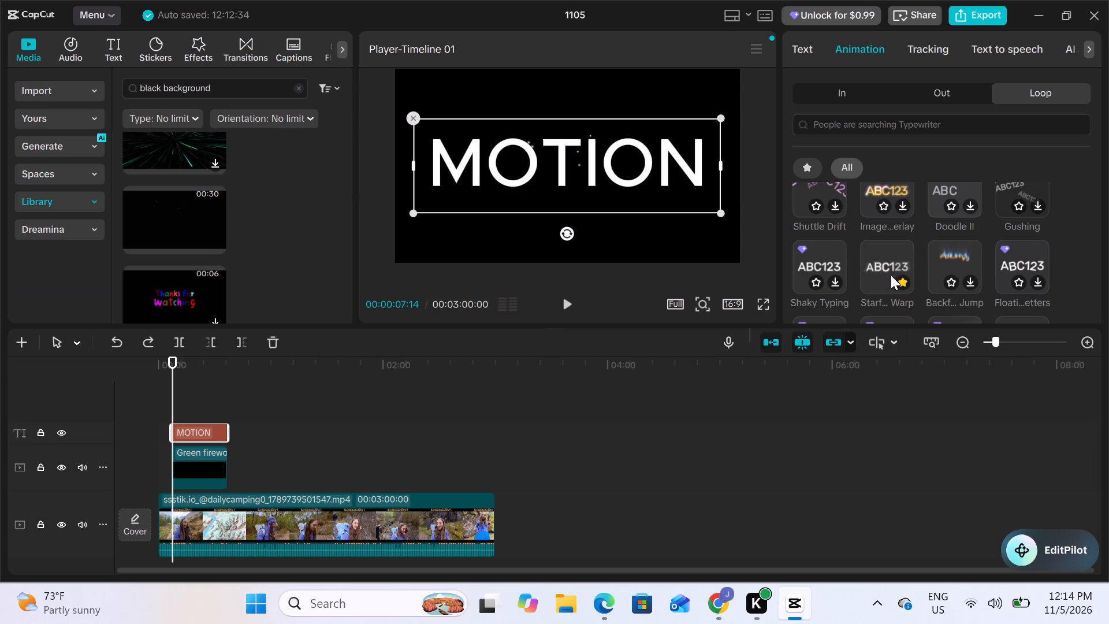
pyautogui.doubleClick(891, 275)
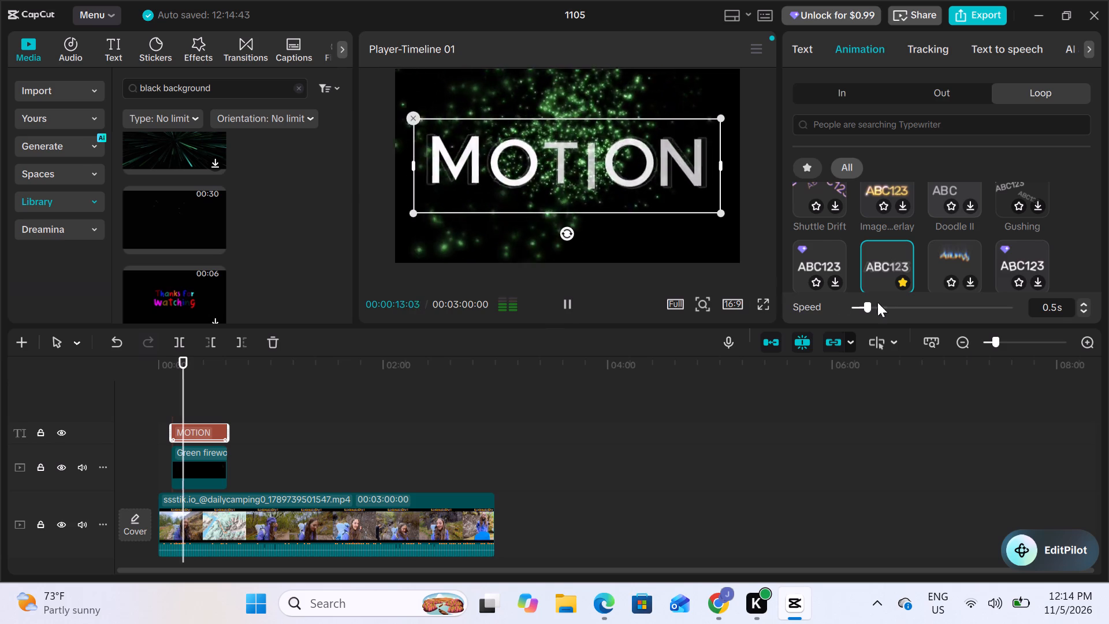
# Look through more Loop animation presets, including the rows with Eye Tracking, Shrink Wipe and Jubilant Loop.
pyautogui.moveTo(993, 341); pyautogui.dragTo(1017, 341)
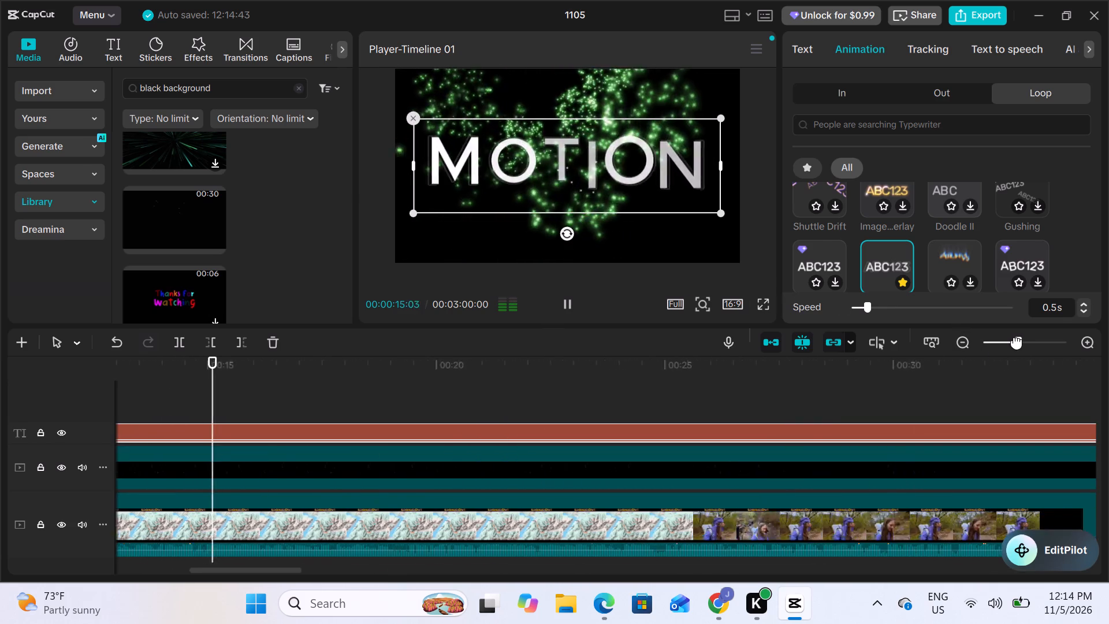
pyautogui.moveTo(1017, 341); pyautogui.dragTo(999, 344)
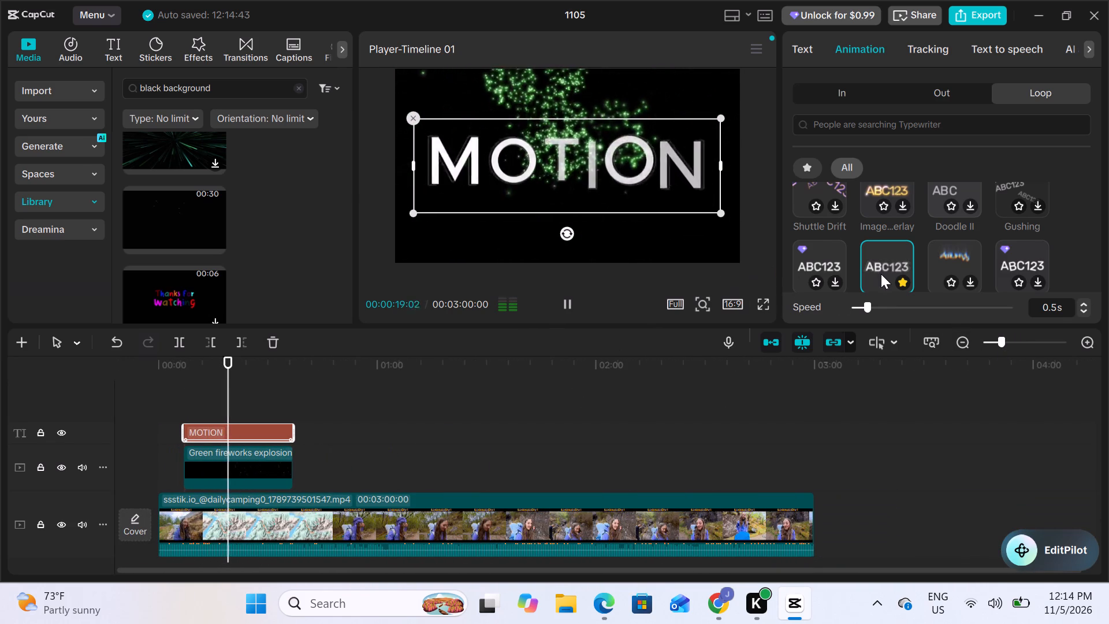
pyautogui.scroll(-5, 881, 274)
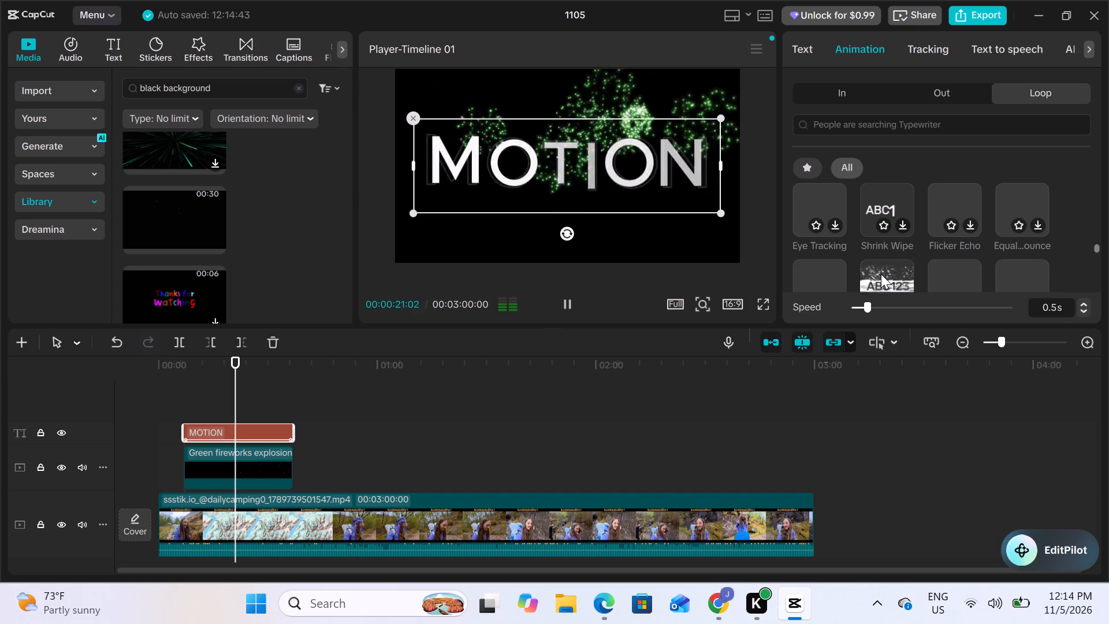
pyautogui.scroll(-1, 881, 274)
pyautogui.scroll(3, 881, 274)
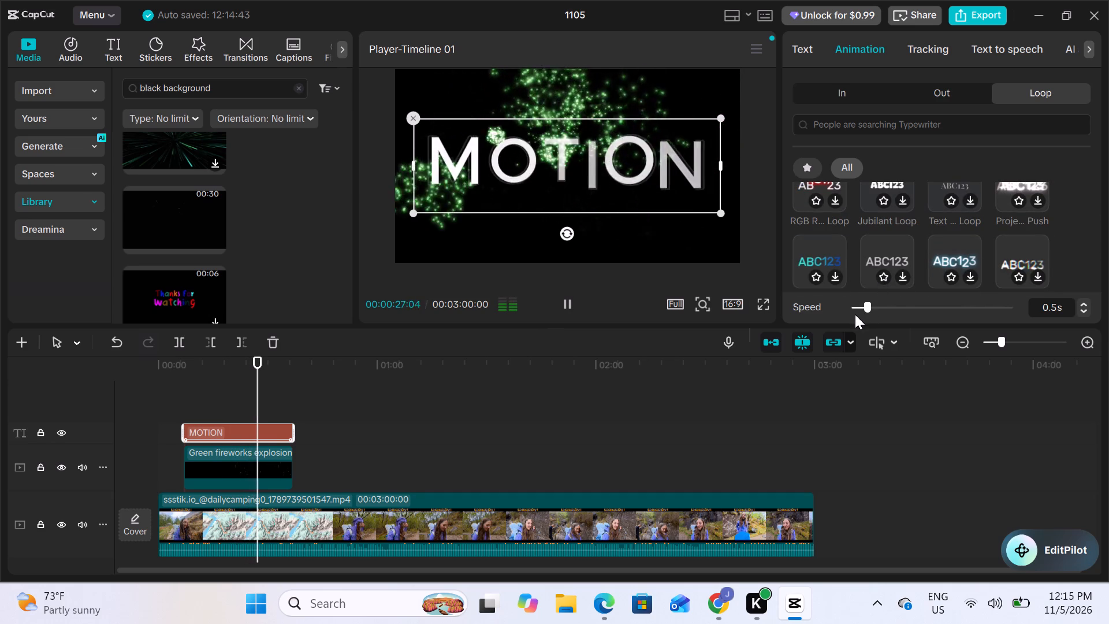
# Set the speed of the MOTION title's Loop animation to 4.8 s.
pyautogui.click(990, 340)
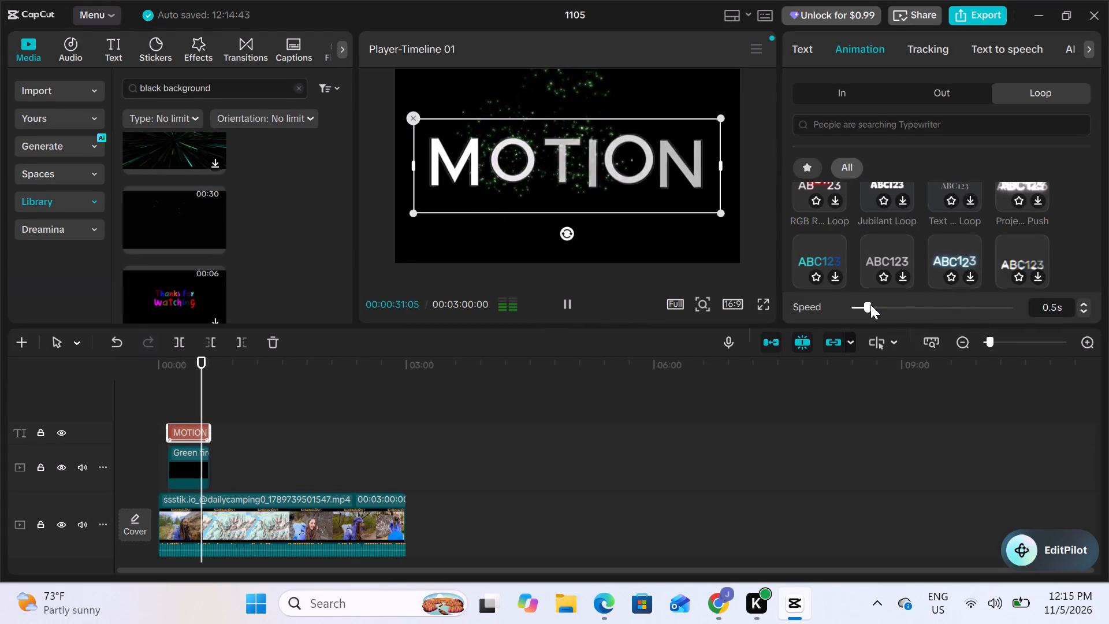
pyautogui.moveTo(870, 304); pyautogui.dragTo(920, 300)
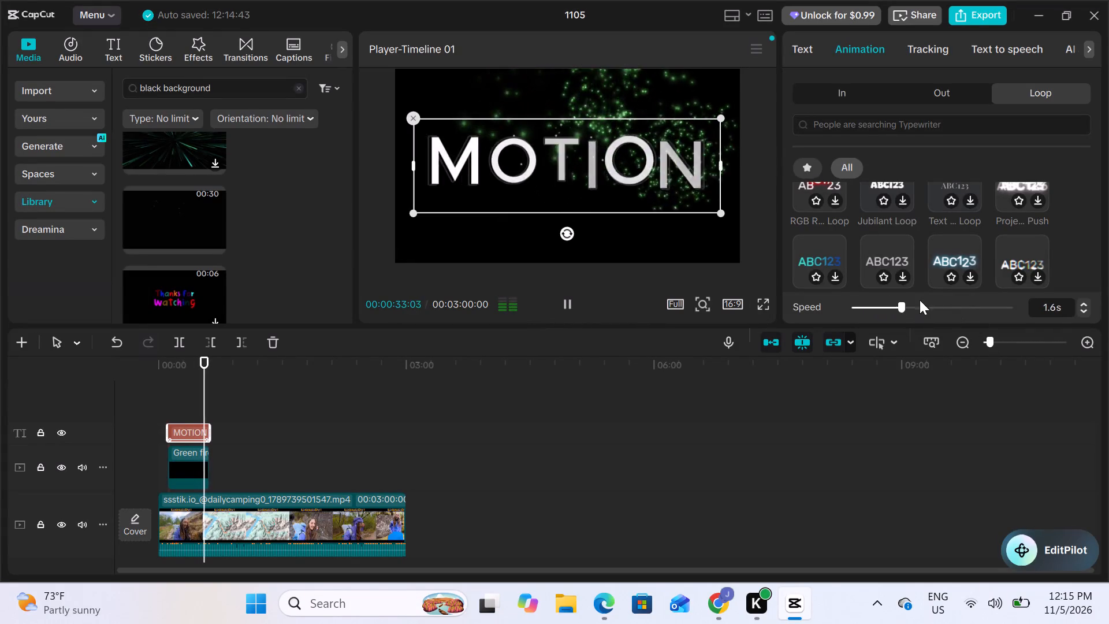
pyautogui.moveTo(920, 300); pyautogui.dragTo(1018, 298)
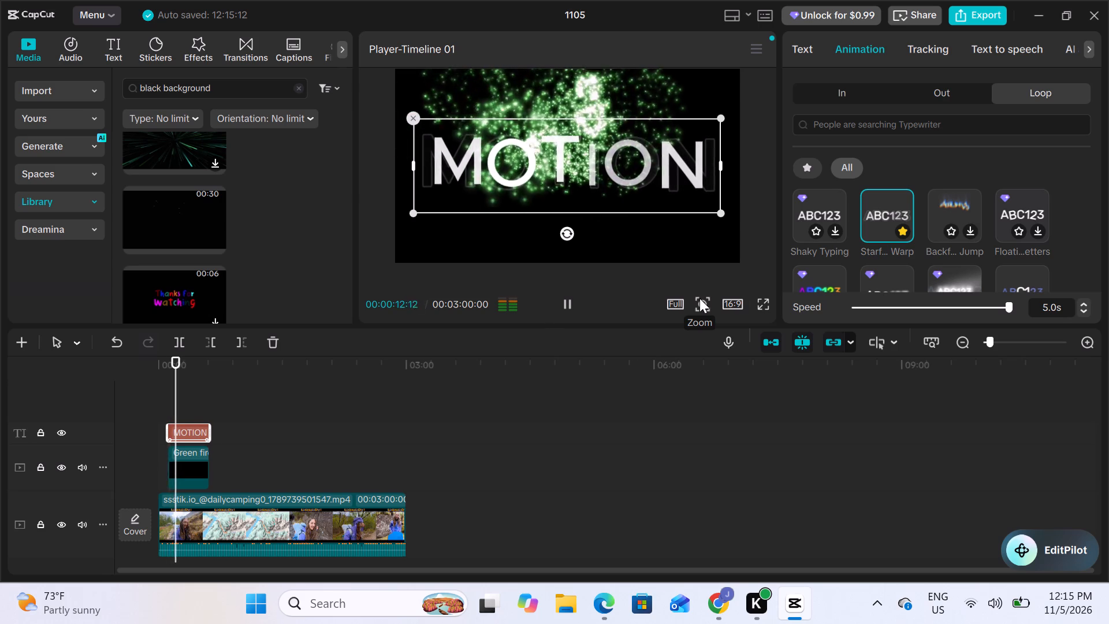
pyautogui.moveTo(1007, 306); pyautogui.dragTo(1006, 306)
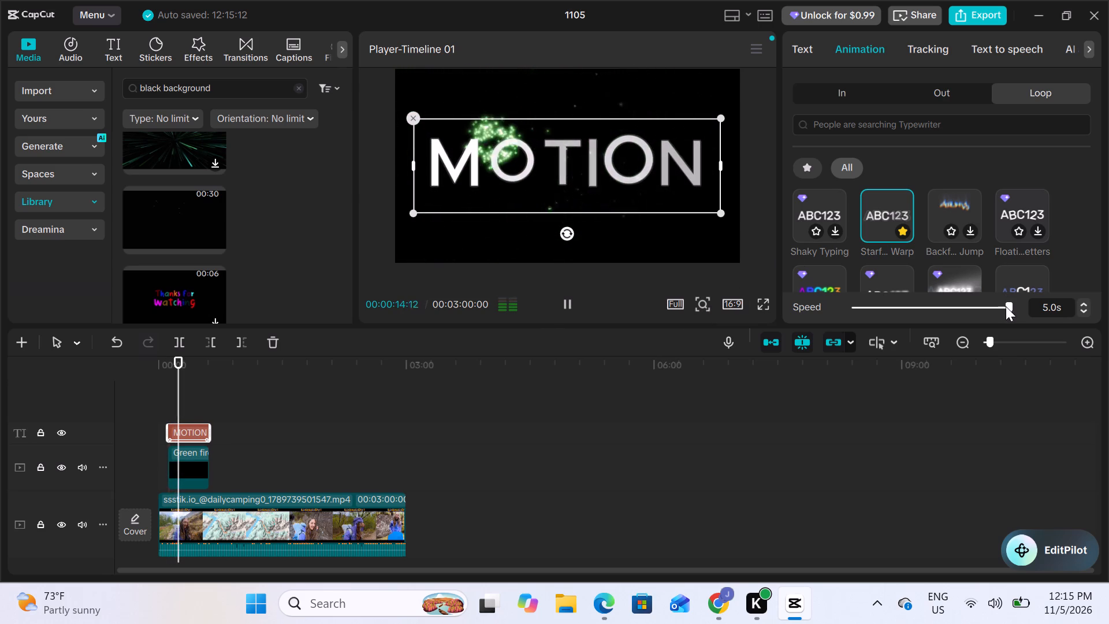
pyautogui.moveTo(1006, 306); pyautogui.dragTo(999, 306)
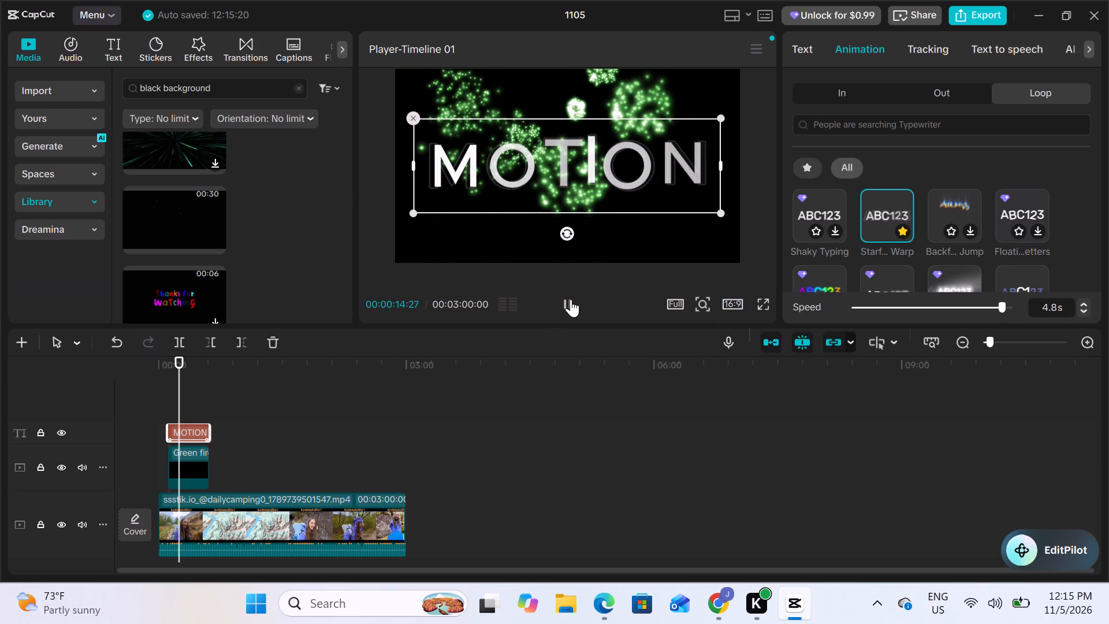
# Play back the animated MOTION title over the green fireworks and pause at about 30 seconds.
pyautogui.click(571, 299)
pyautogui.click(571, 299)
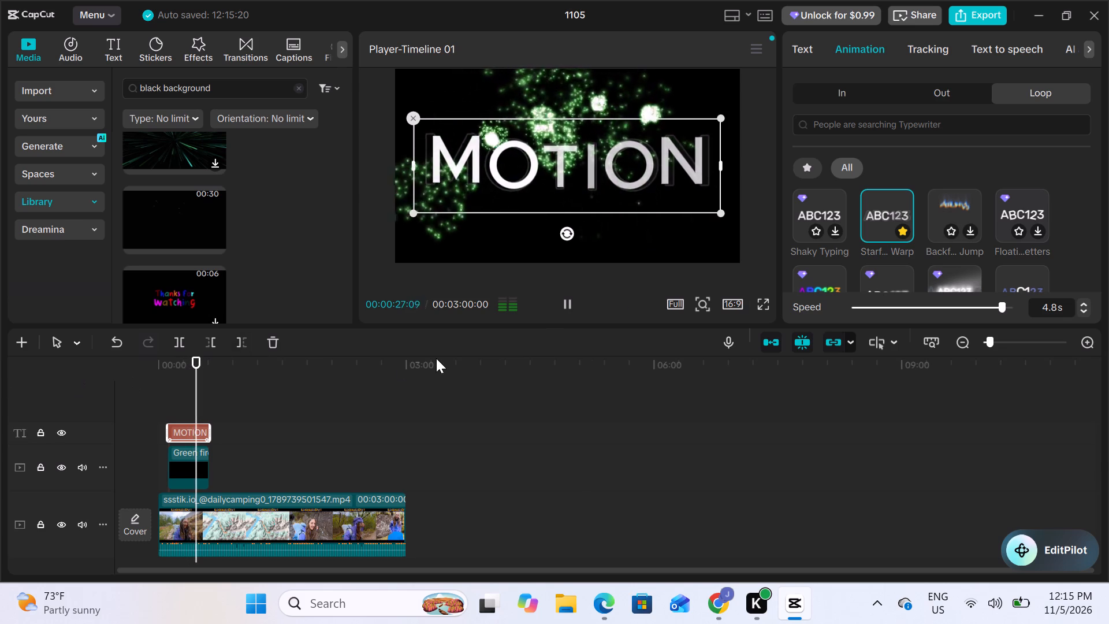
pyautogui.click(567, 304)
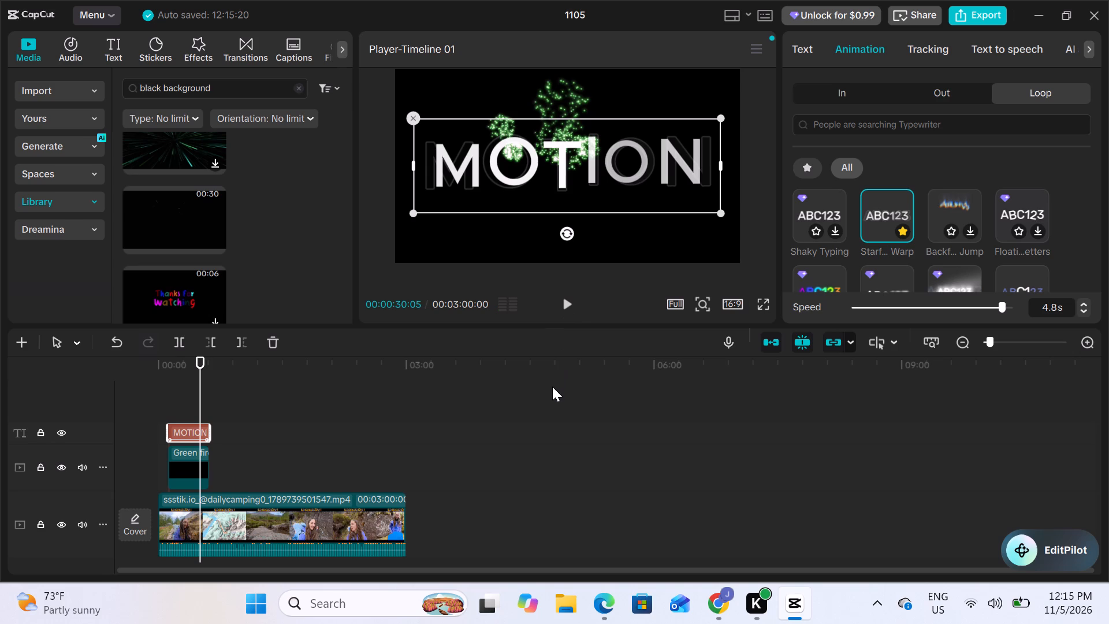
# Deselect the MOTION title and place the playhead at 00:00:20:23, partway through the title.
pyautogui.click(552, 388)
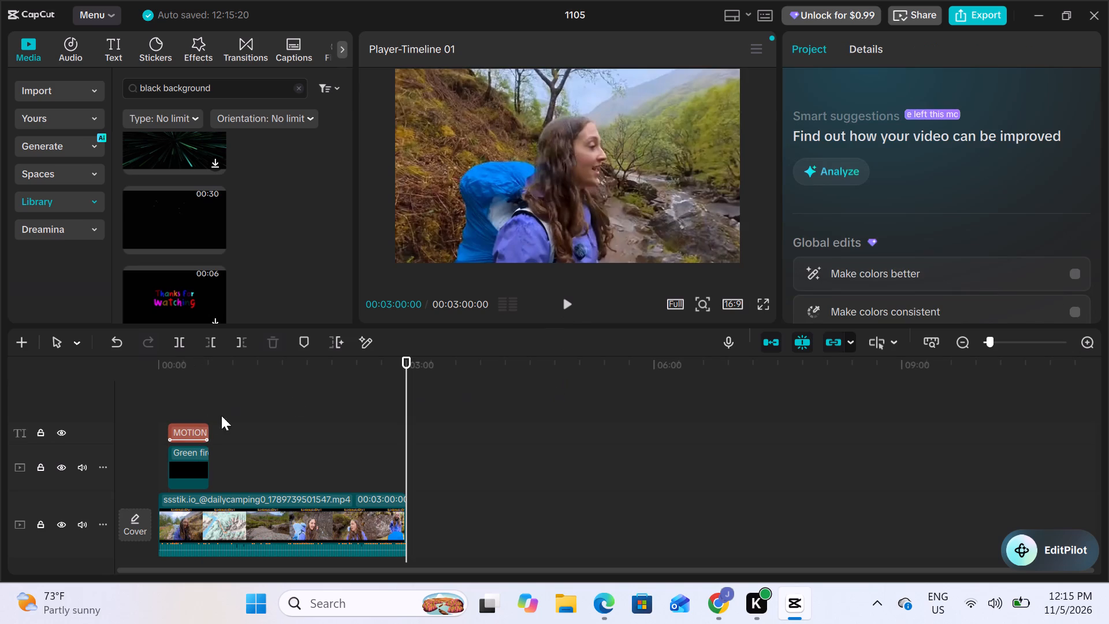
pyautogui.click(187, 400)
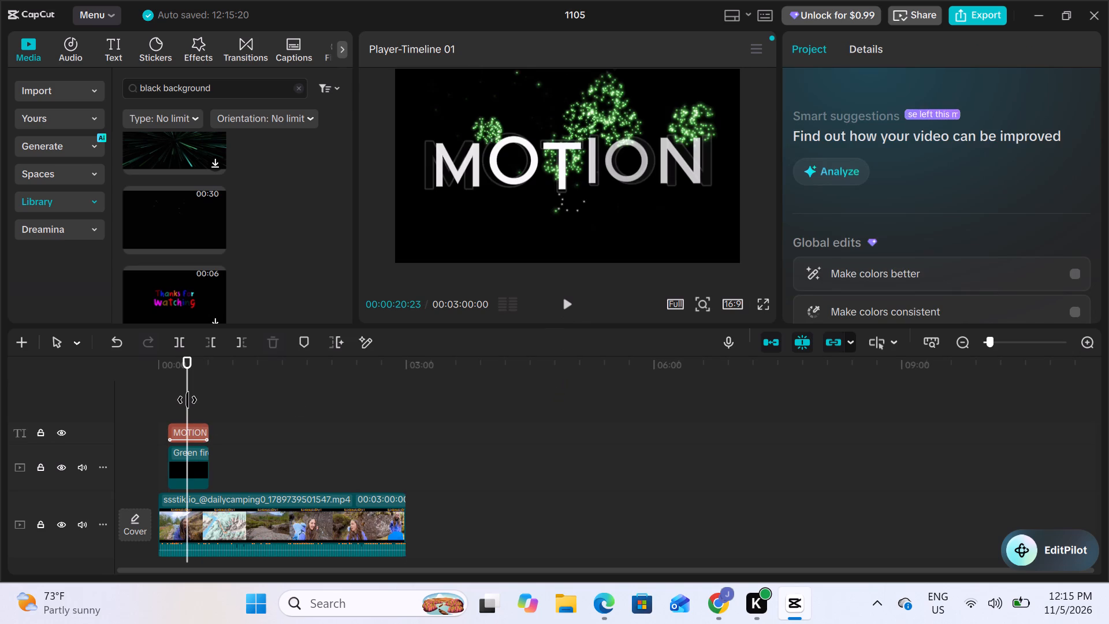
# Combine the MOTION title and the green fireworks clip into one compound clip.
pyautogui.moveTo(211, 411); pyautogui.dragTo(227, 428)
pyautogui.moveTo(227, 428); pyautogui.dragTo(188, 476)
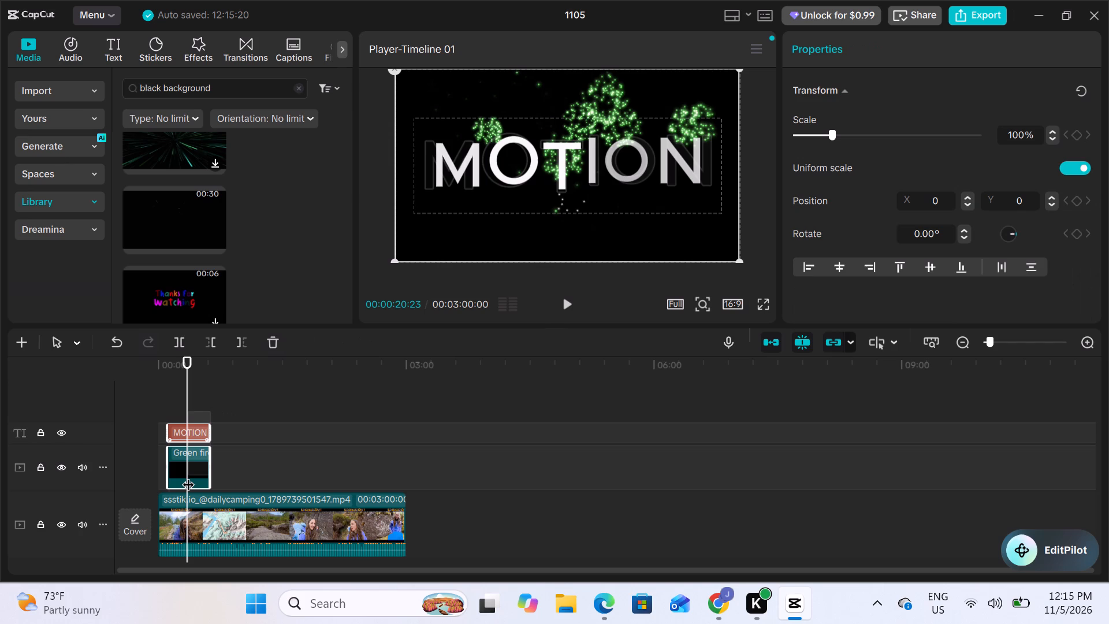
pyautogui.moveTo(188, 476); pyautogui.dragTo(188, 475)
pyautogui.rightClick(188, 475)
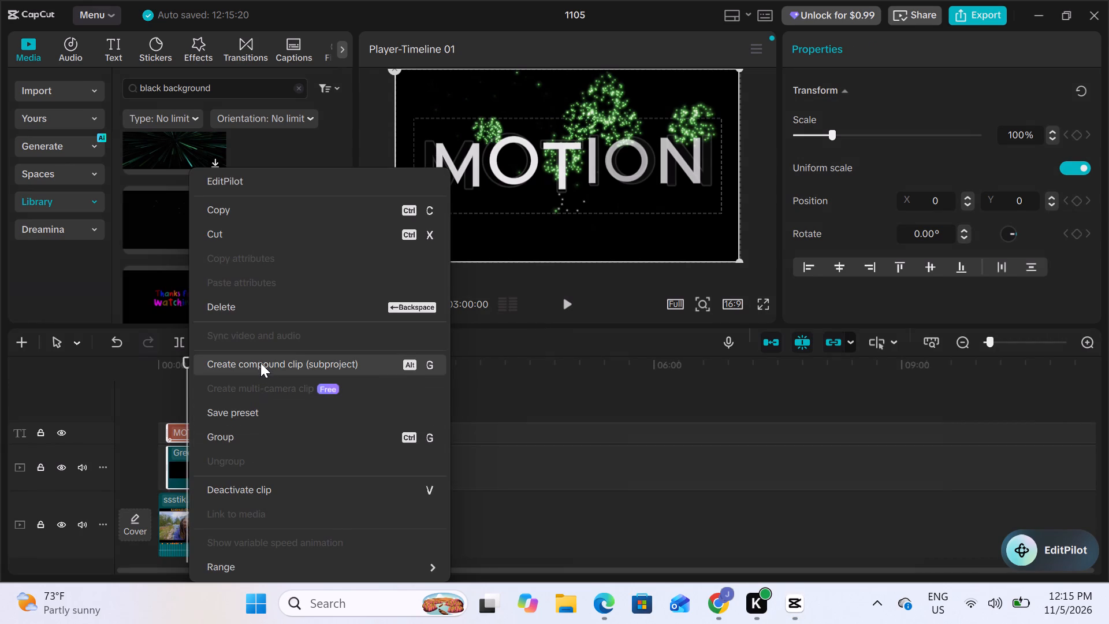
pyautogui.click(260, 363)
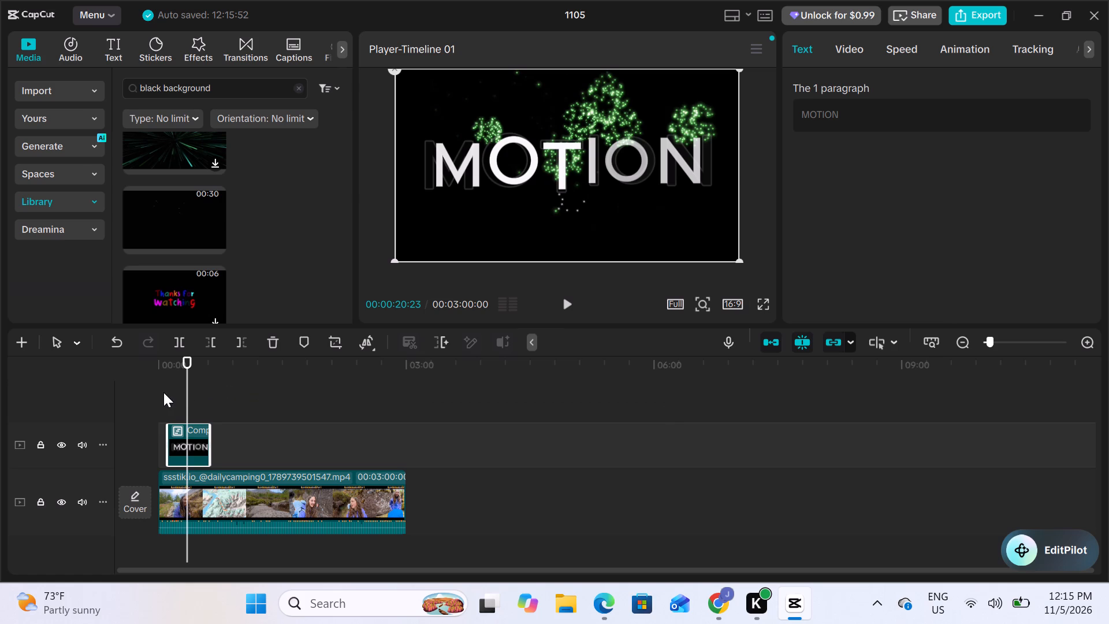
# Play the timeline from the start through the first part of the MOTION compound clip and pause at about 11 seconds.
pyautogui.moveTo(187, 392); pyautogui.dragTo(157, 399)
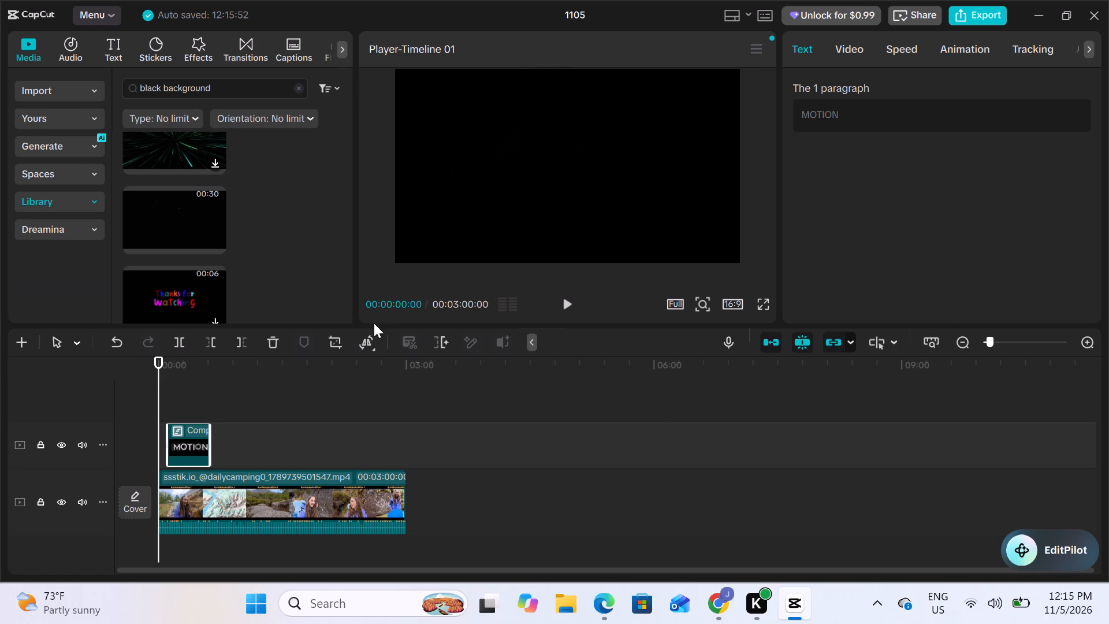
pyautogui.click(563, 296)
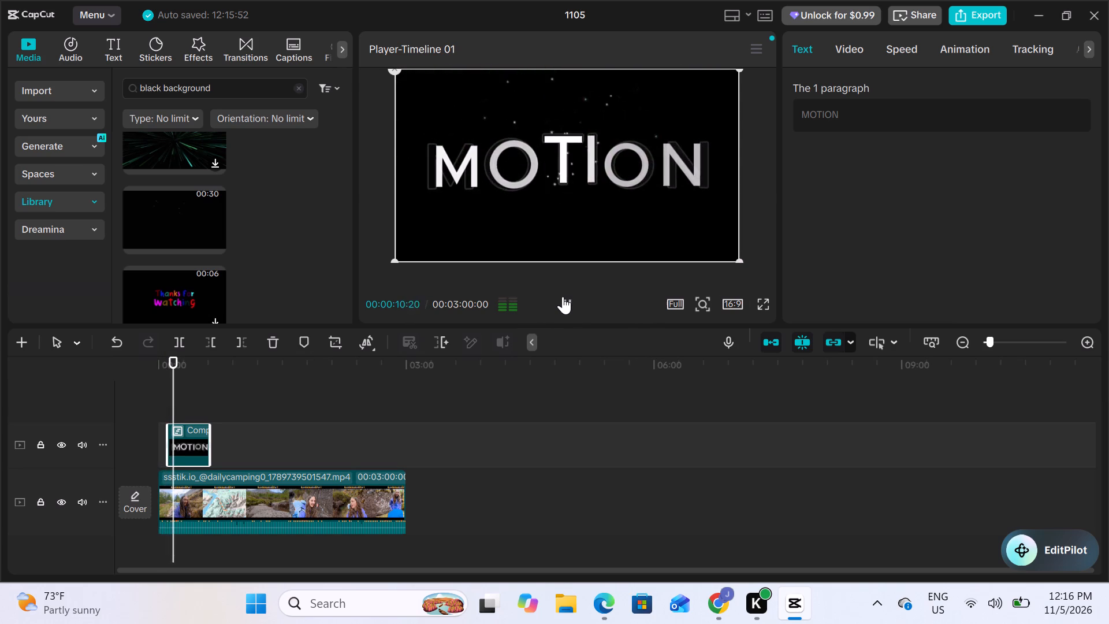
pyautogui.click(563, 296)
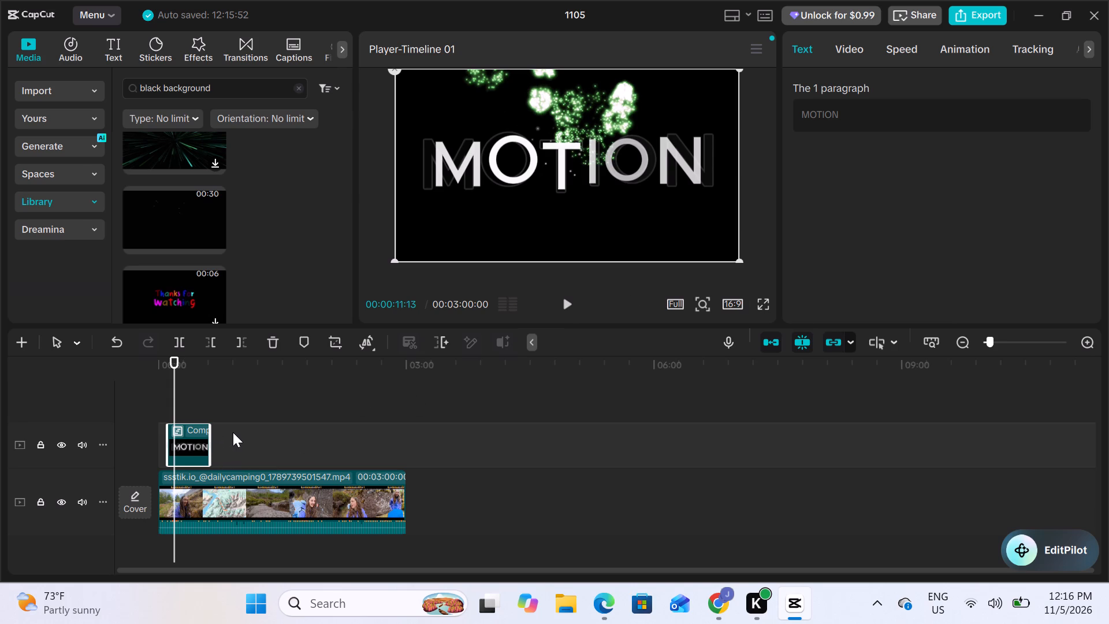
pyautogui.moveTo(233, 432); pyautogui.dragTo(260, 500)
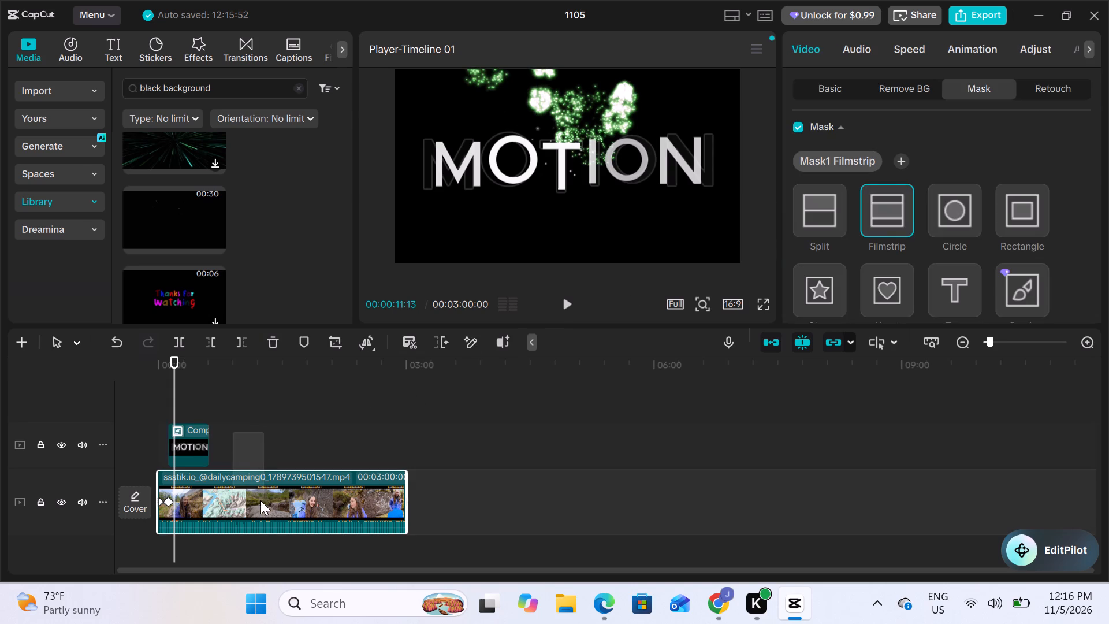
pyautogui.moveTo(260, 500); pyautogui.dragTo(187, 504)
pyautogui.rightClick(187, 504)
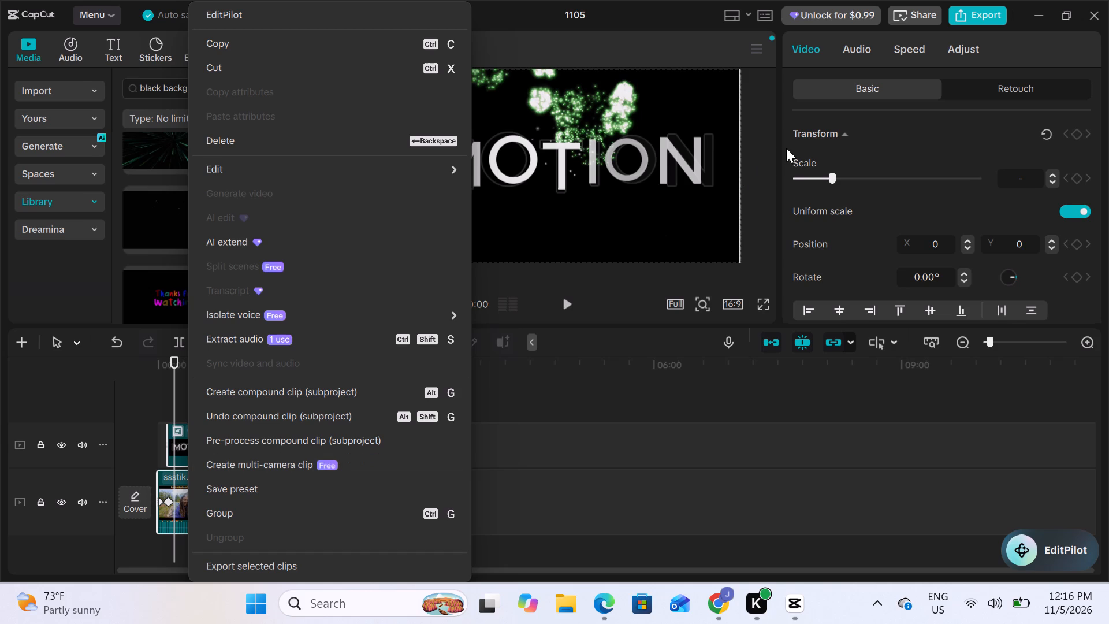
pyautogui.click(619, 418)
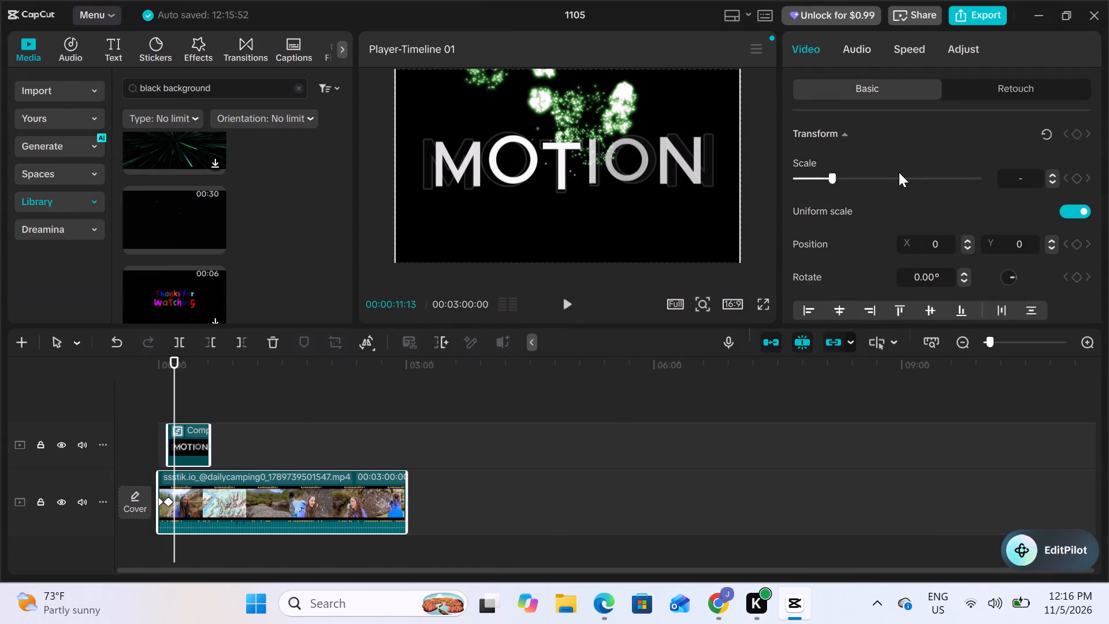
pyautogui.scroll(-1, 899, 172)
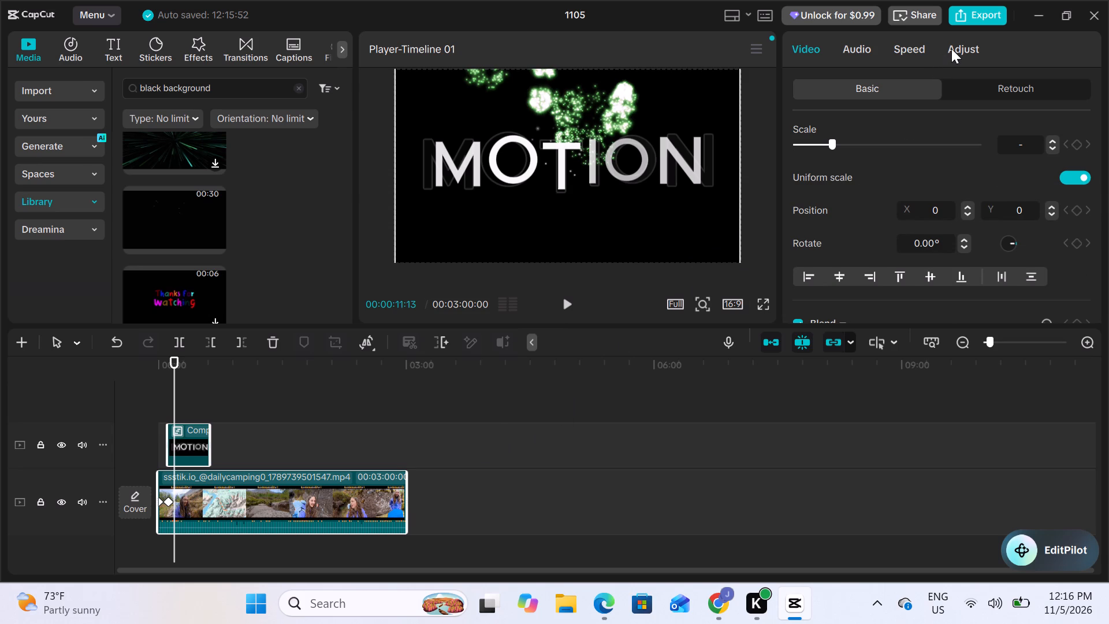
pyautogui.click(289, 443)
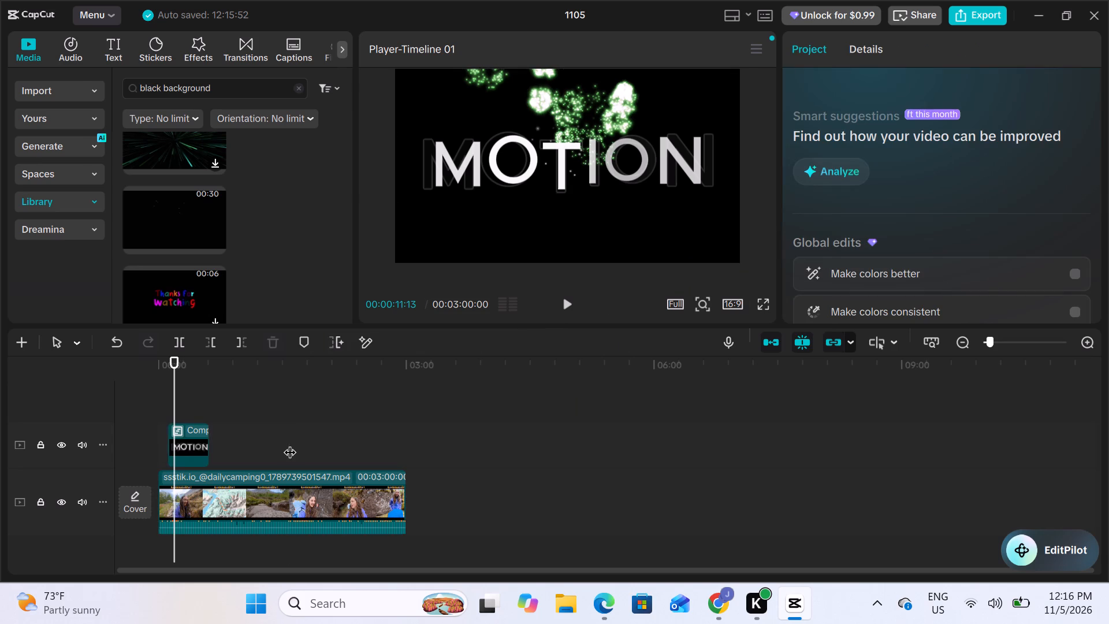
# Examine the MOTION compound clip's speed, basic video, entrance animation and mask settings.
pyautogui.click(192, 443)
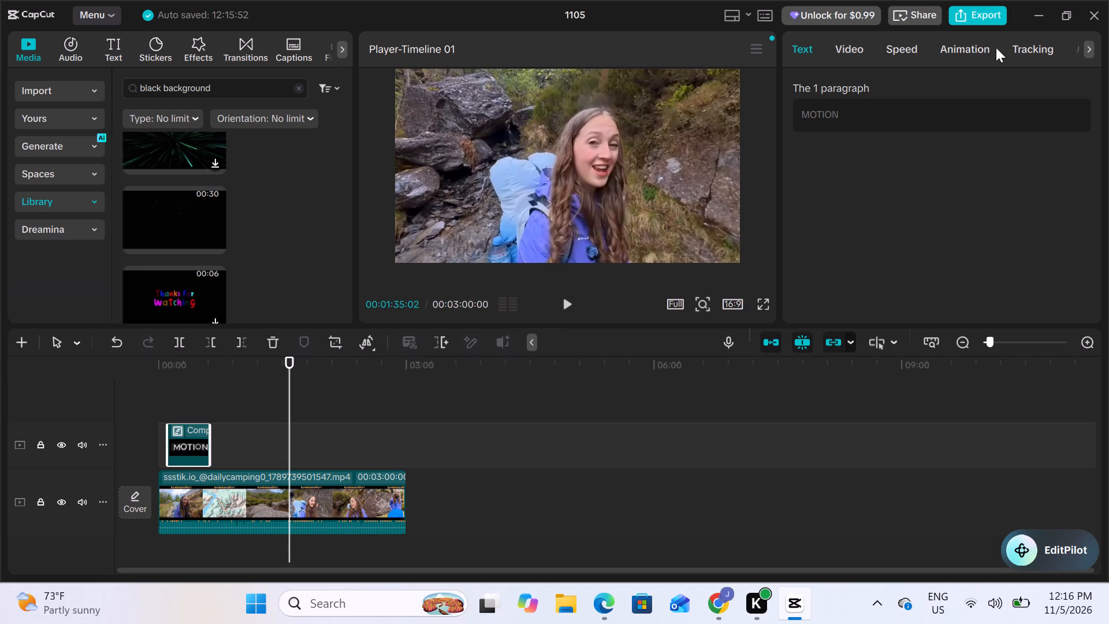
pyautogui.click(906, 50)
pyautogui.scroll(-1, 908, 114)
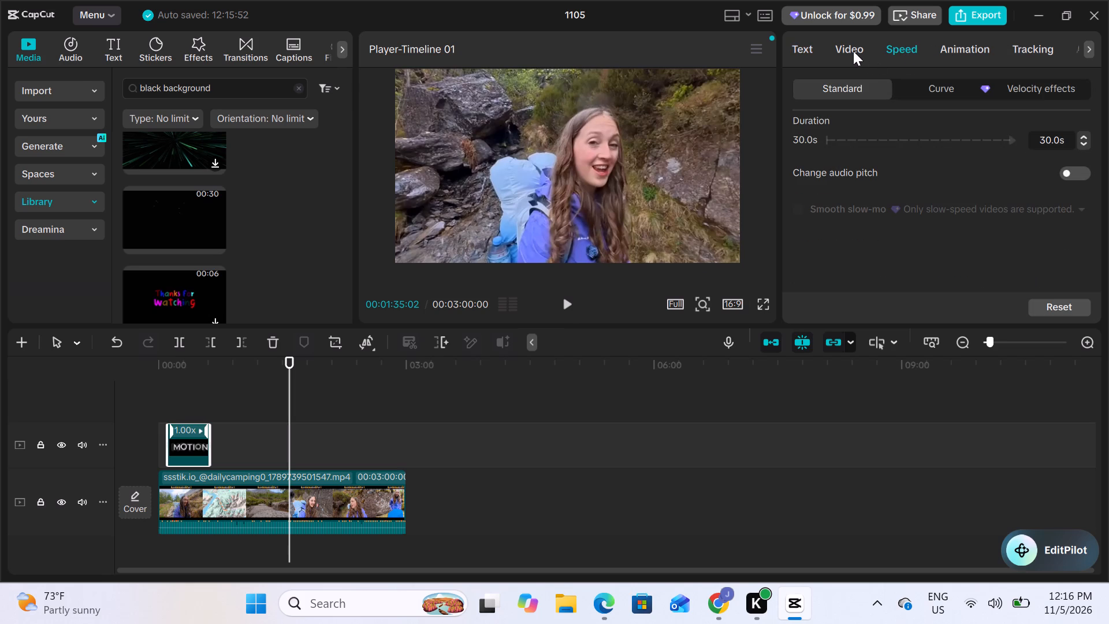
pyautogui.click(852, 51)
pyautogui.scroll(-1, 884, 243)
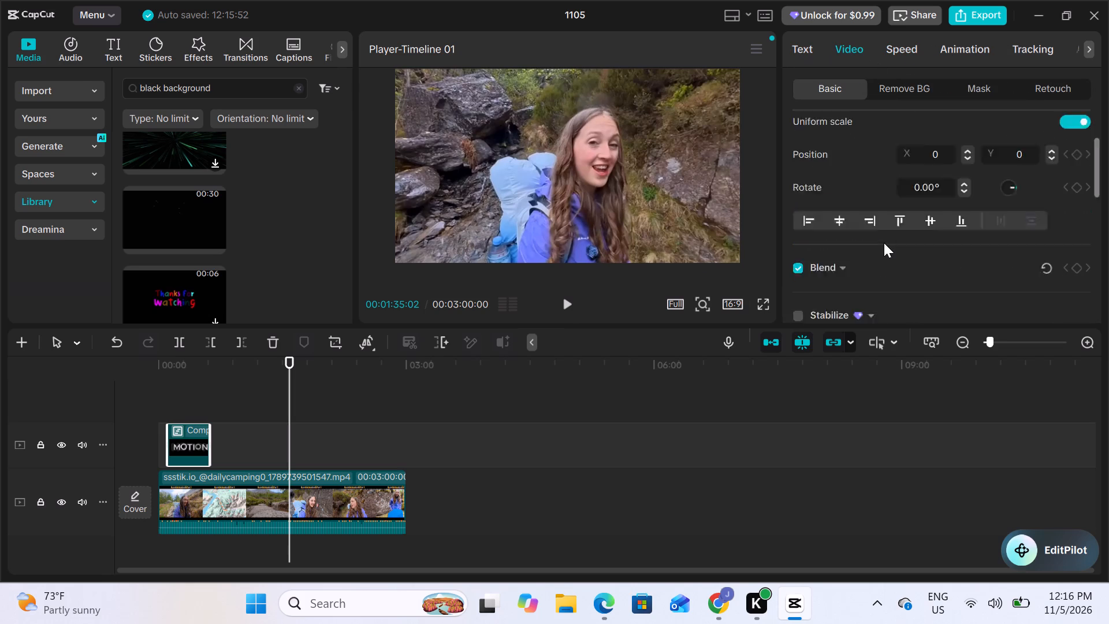
pyautogui.scroll(-3, 884, 243)
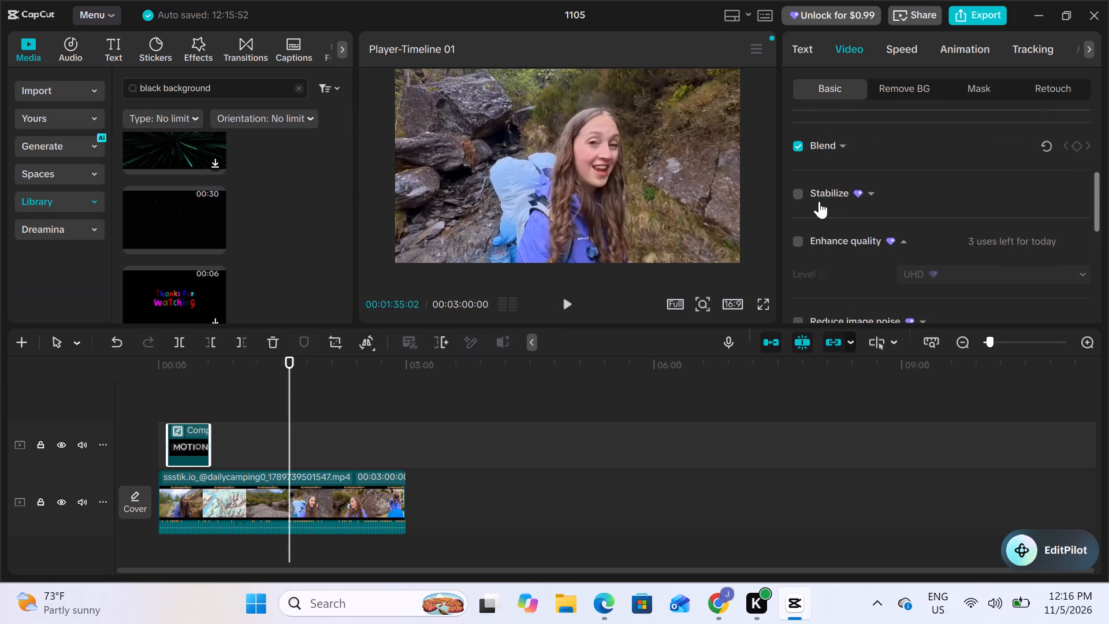
pyautogui.click(895, 46)
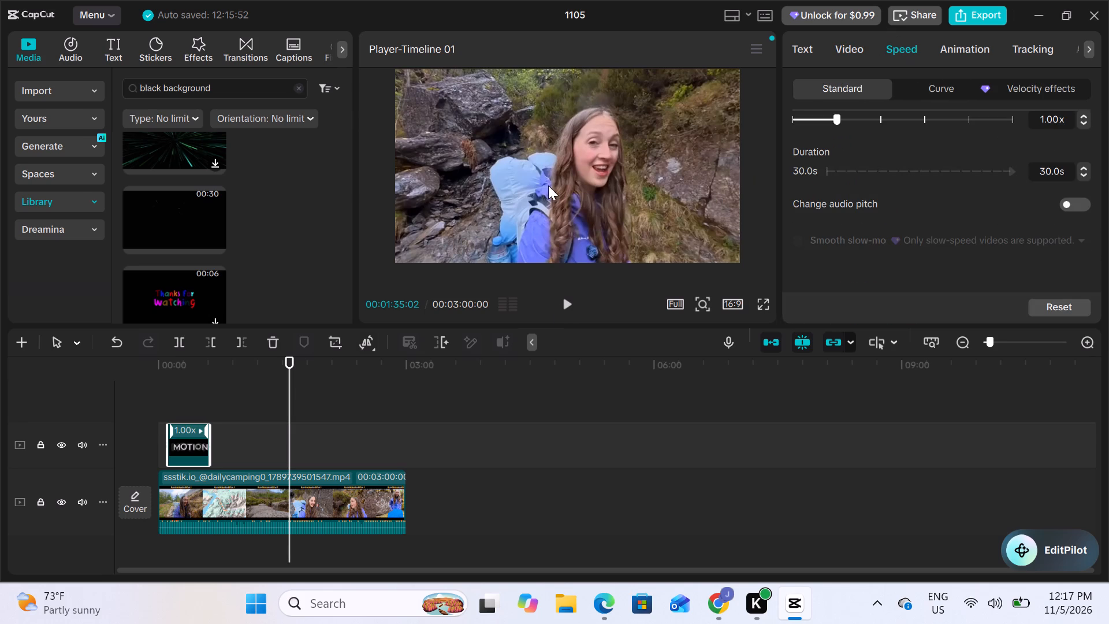
pyautogui.click(964, 49)
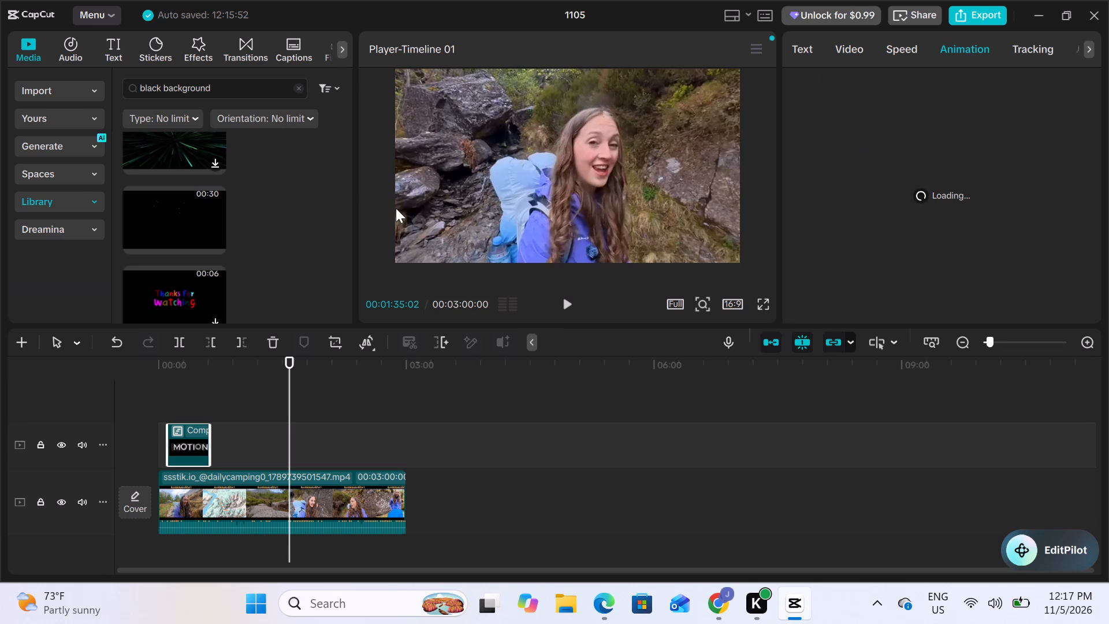
pyautogui.scroll(-1, 396, 208)
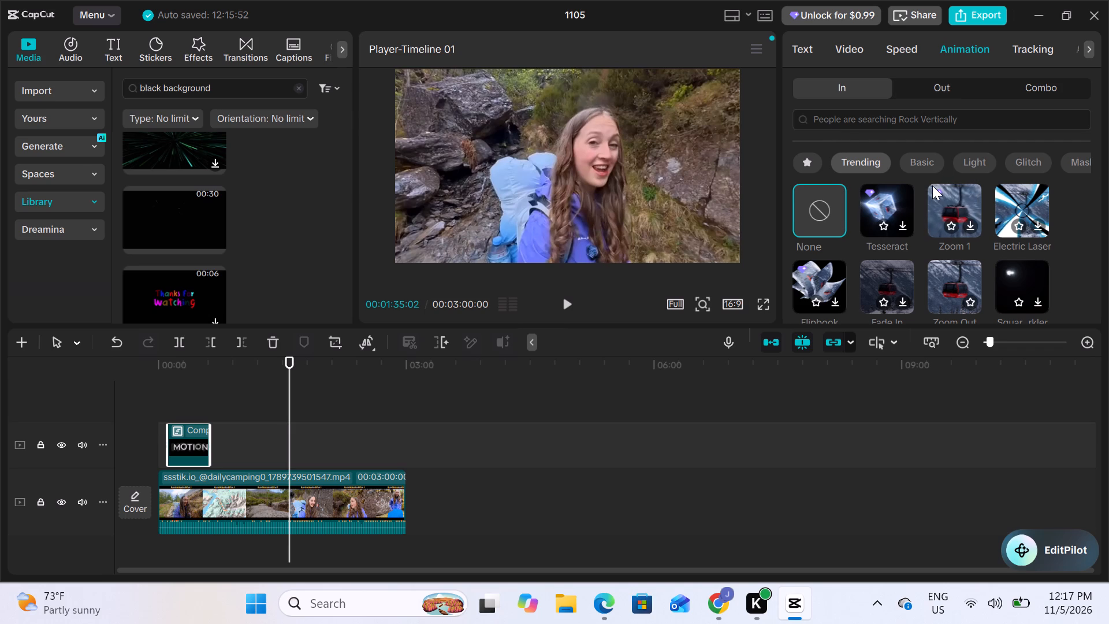
pyautogui.click(843, 53)
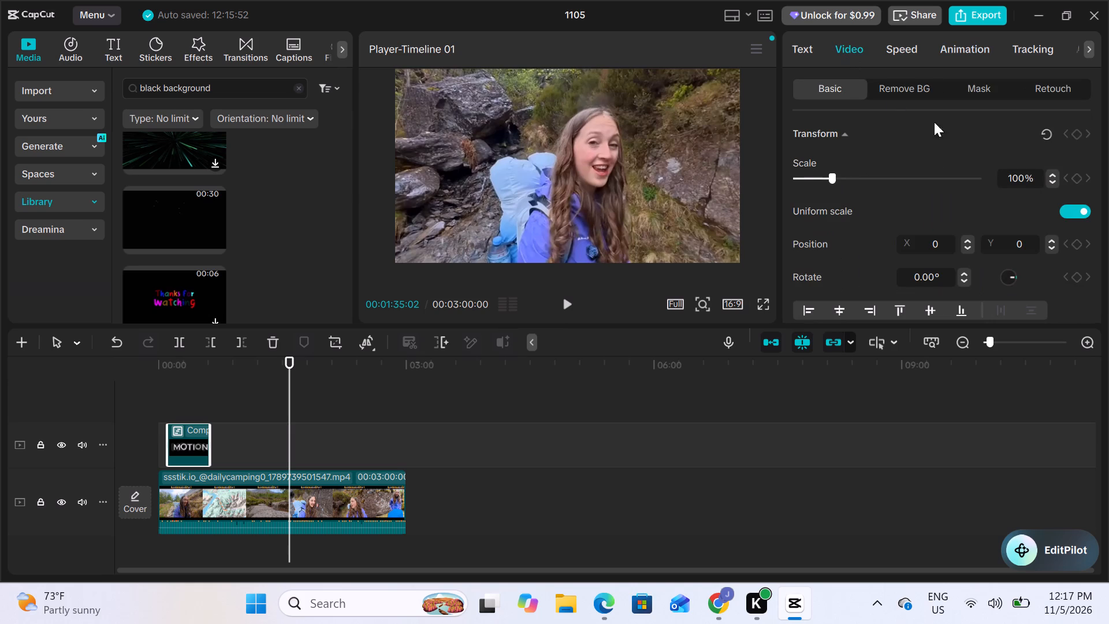
pyautogui.click(972, 80)
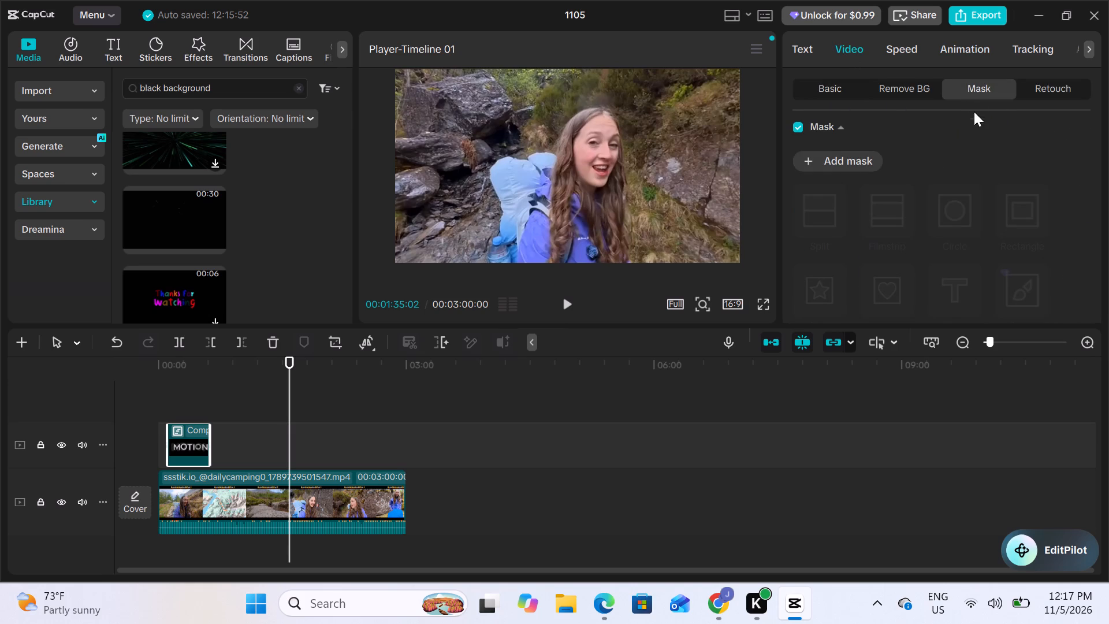
pyautogui.scroll(-2, 951, 188)
pyautogui.scroll(1, 951, 188)
# Examine the MOTION compound clip's tracking, text and mask options, and its basic video options down to Motion blur.
pyautogui.click(1019, 49)
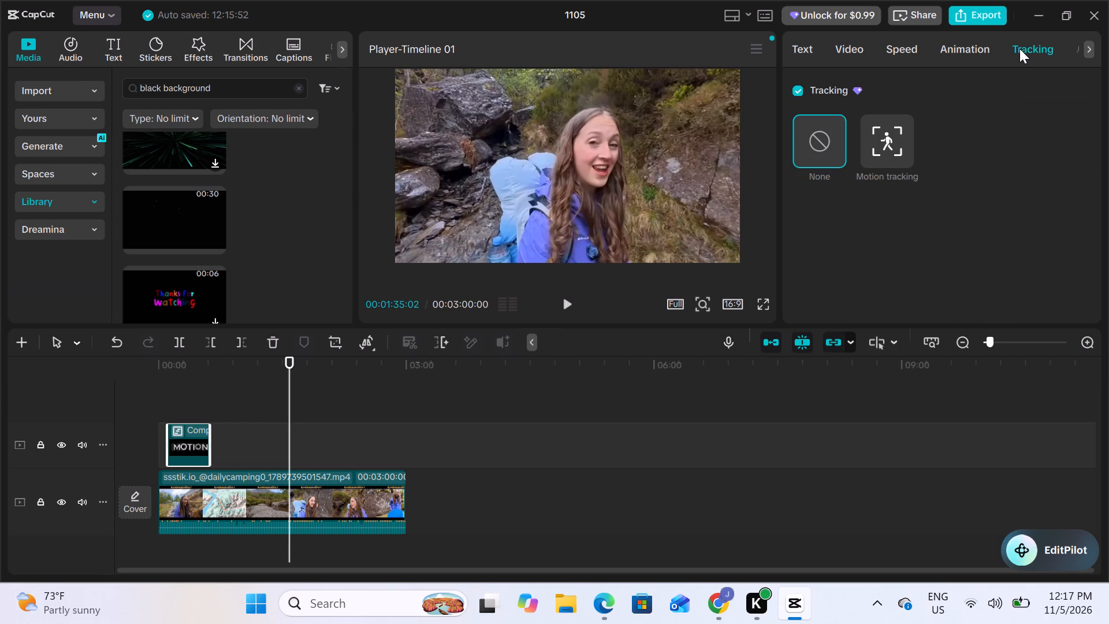
pyautogui.click(947, 44)
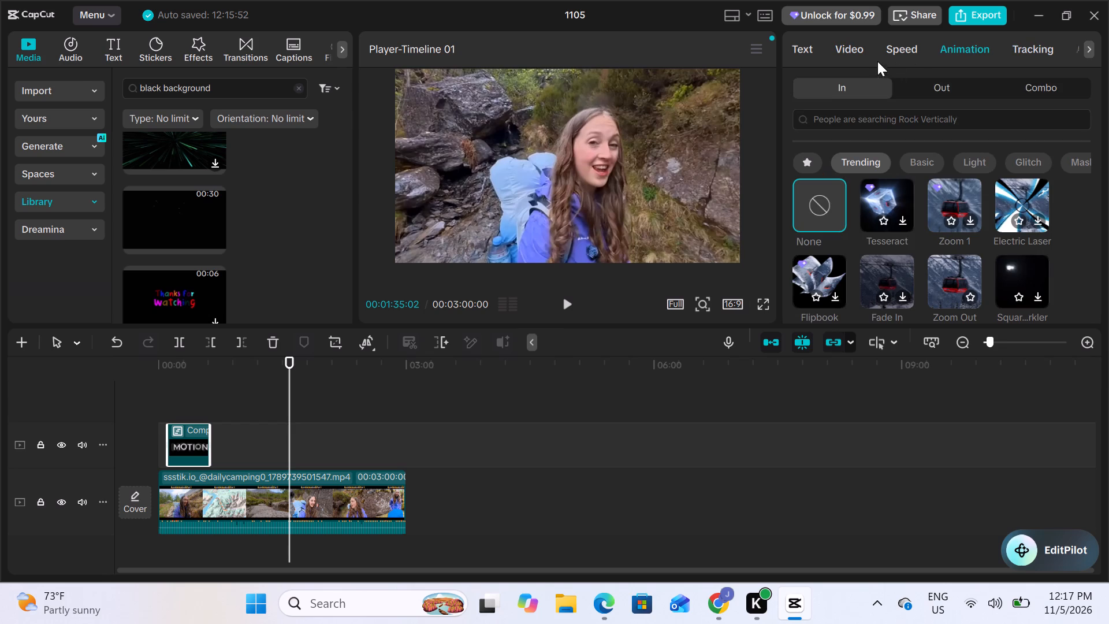
pyautogui.click(798, 47)
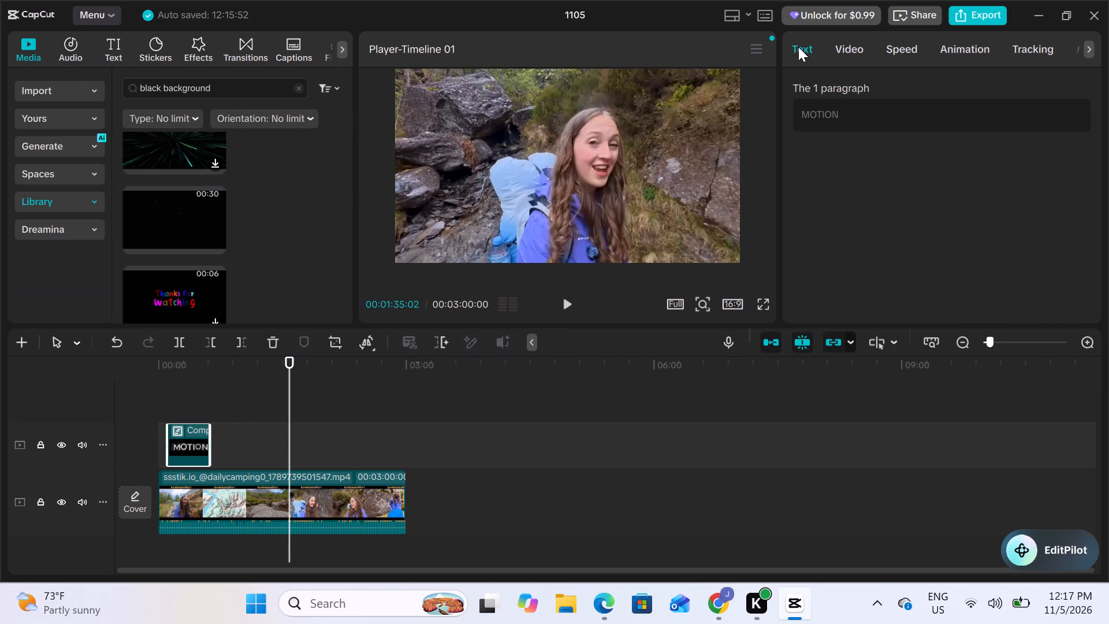
pyautogui.click(849, 45)
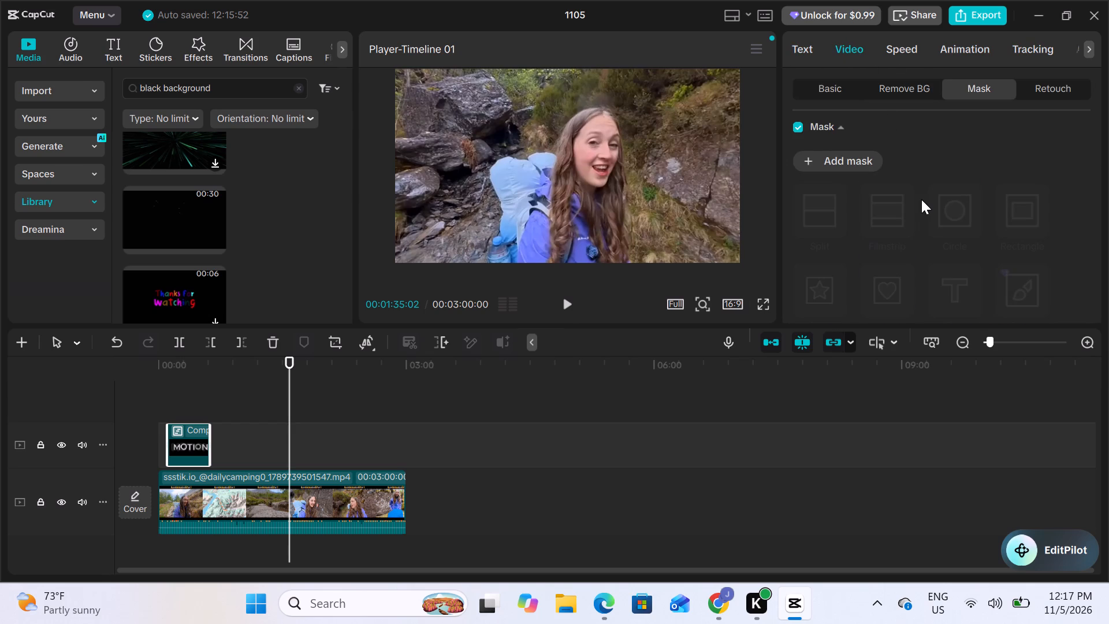
pyautogui.scroll(-3, 921, 199)
pyautogui.click(828, 86)
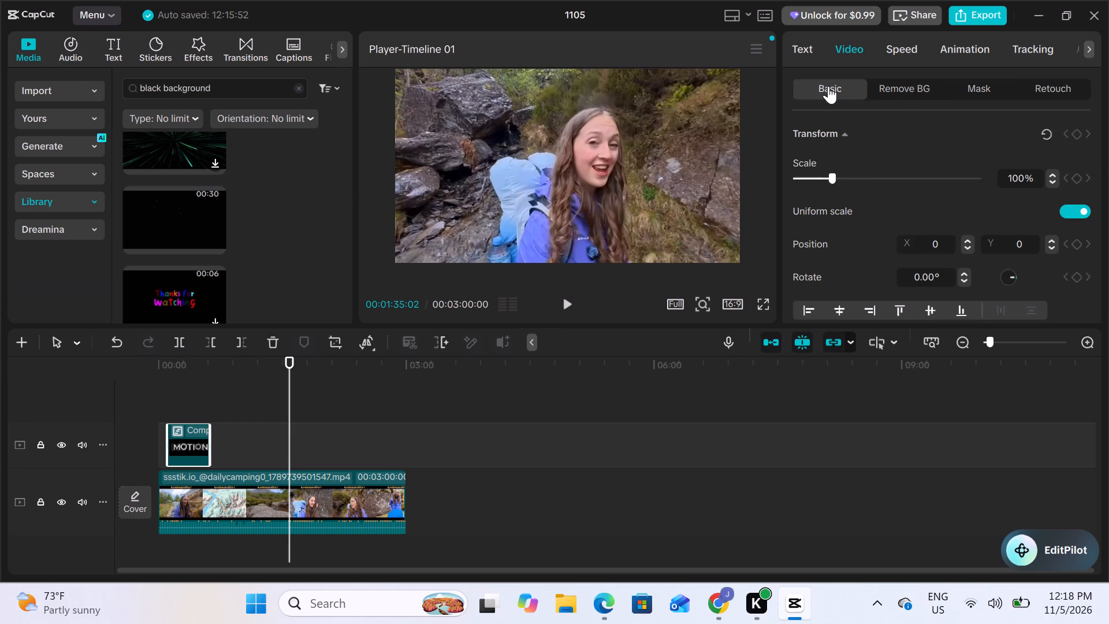
pyautogui.scroll(-2, 868, 192)
pyautogui.scroll(1, 868, 192)
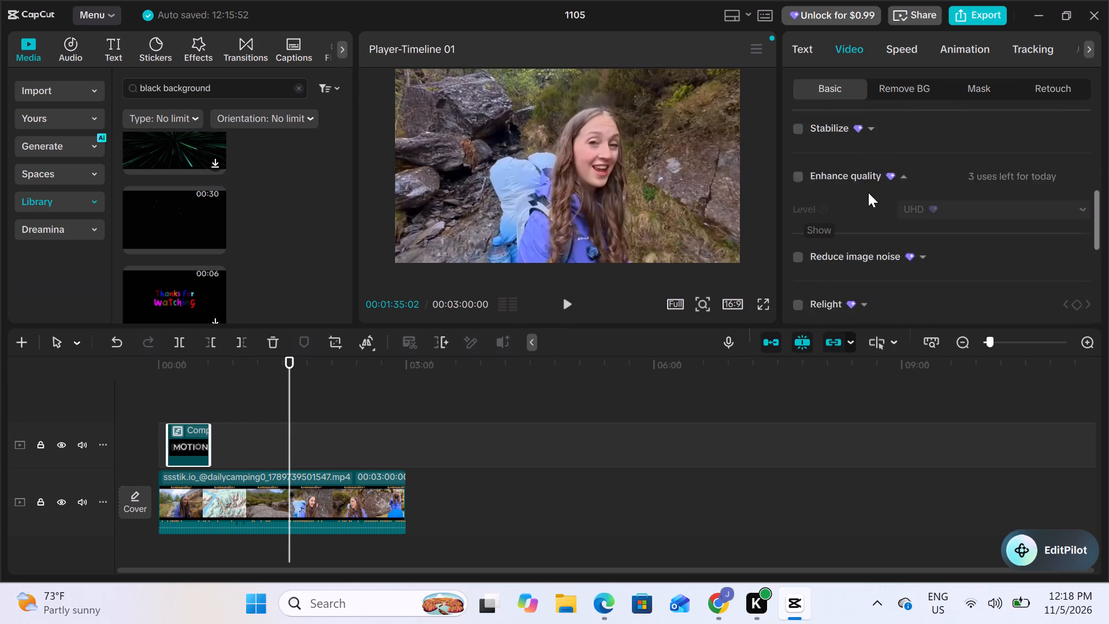
pyautogui.scroll(1, 868, 192)
pyautogui.scroll(-1, 868, 192)
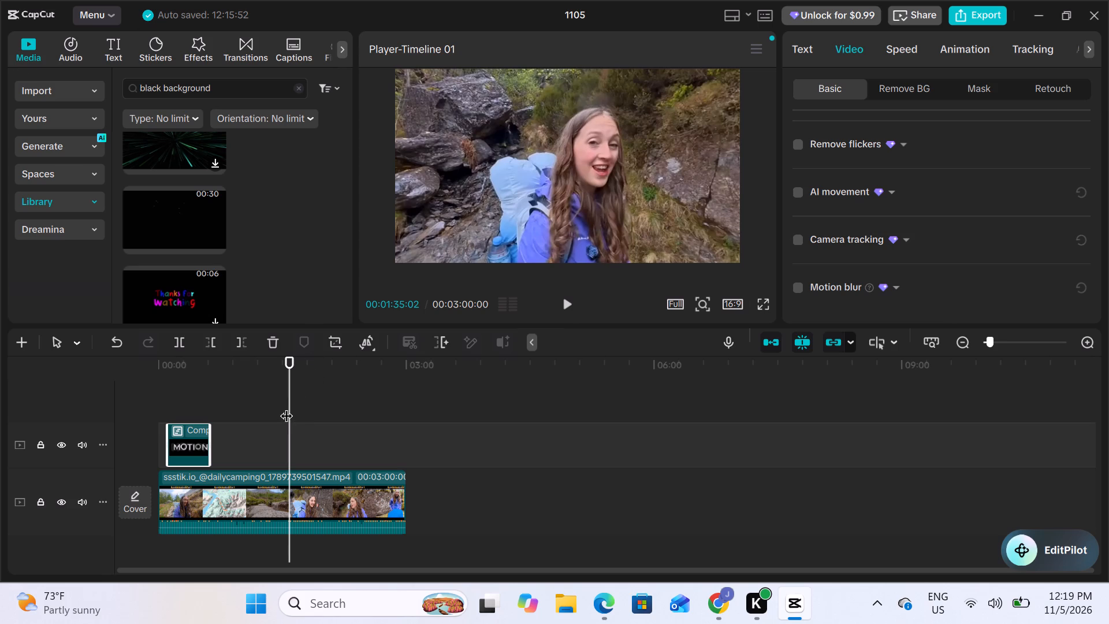
# Play the Filmstrip mask reveal from the start of the timeline and pause at 00:00:03:18.
pyautogui.moveTo(291, 398); pyautogui.dragTo(151, 408)
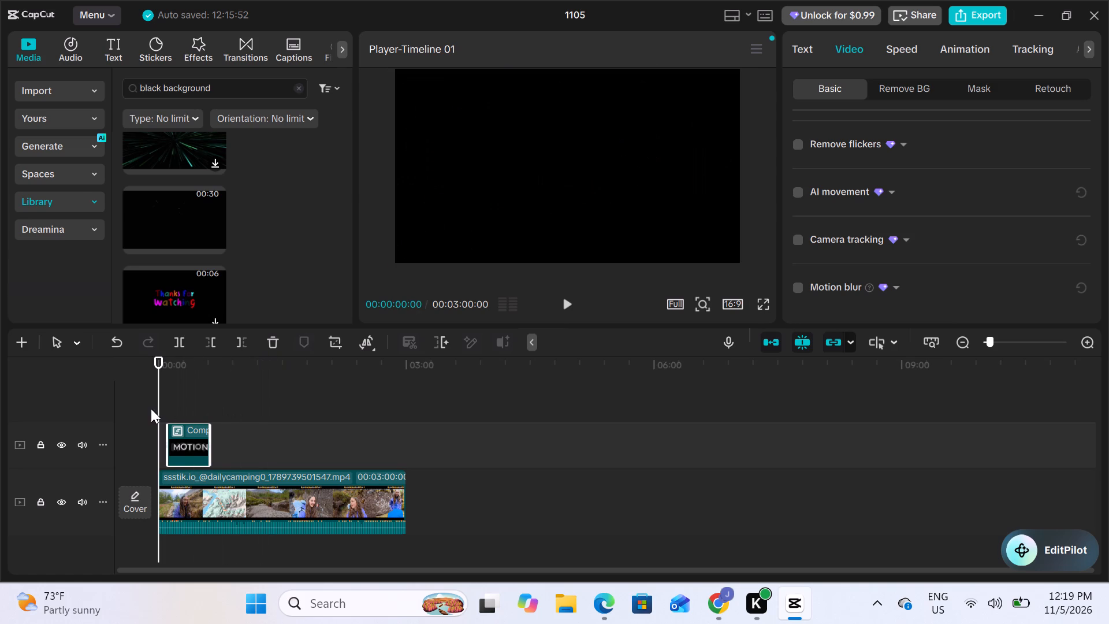
pyautogui.click(565, 307)
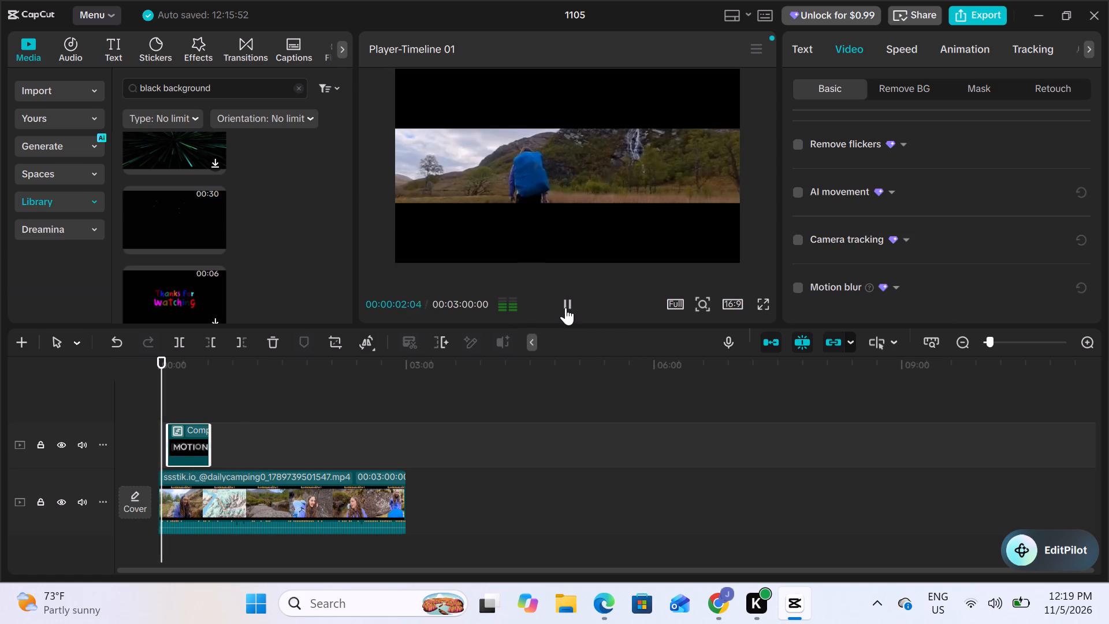
pyautogui.click(565, 307)
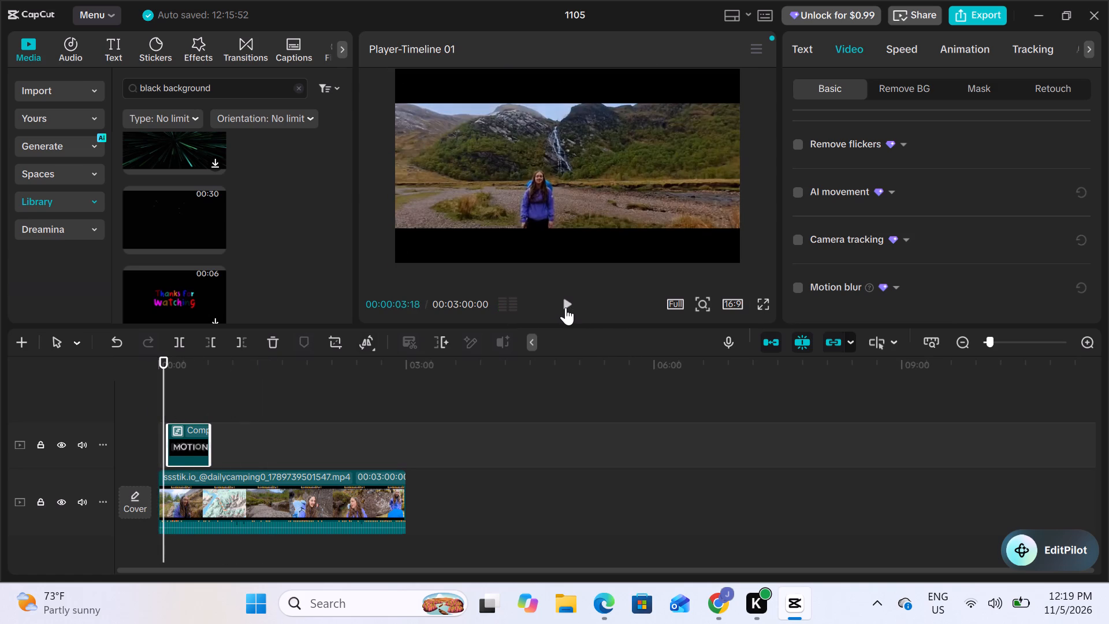
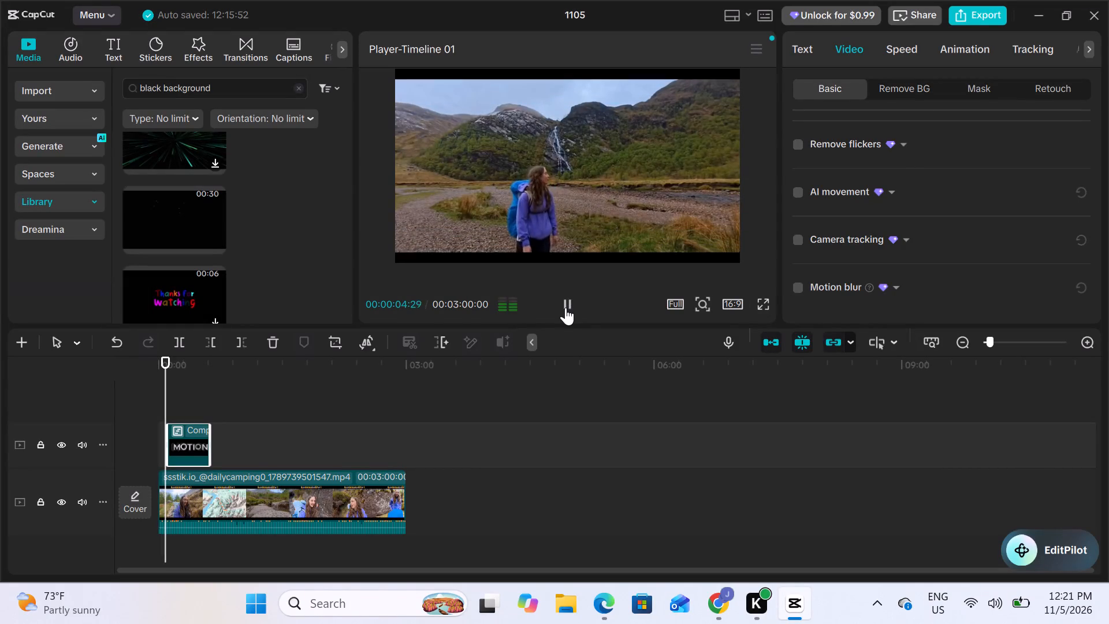
# Replay the Filmstrip mask reveal from the start of the timeline and pause at 00:00:03:08.
pyautogui.click(565, 307)
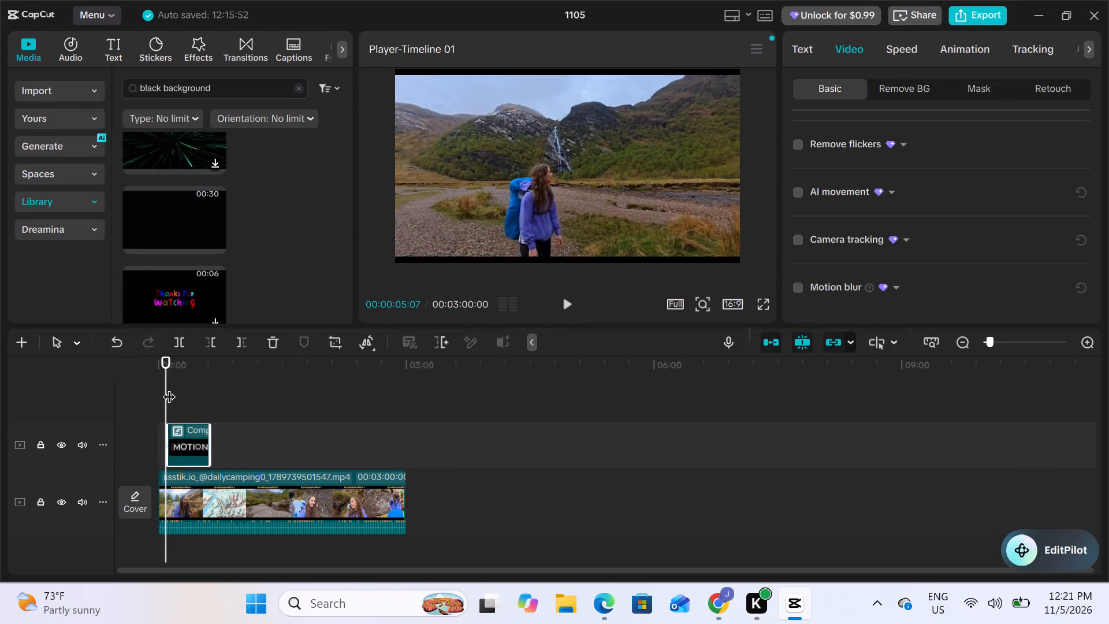
pyautogui.moveTo(169, 388); pyautogui.dragTo(128, 380)
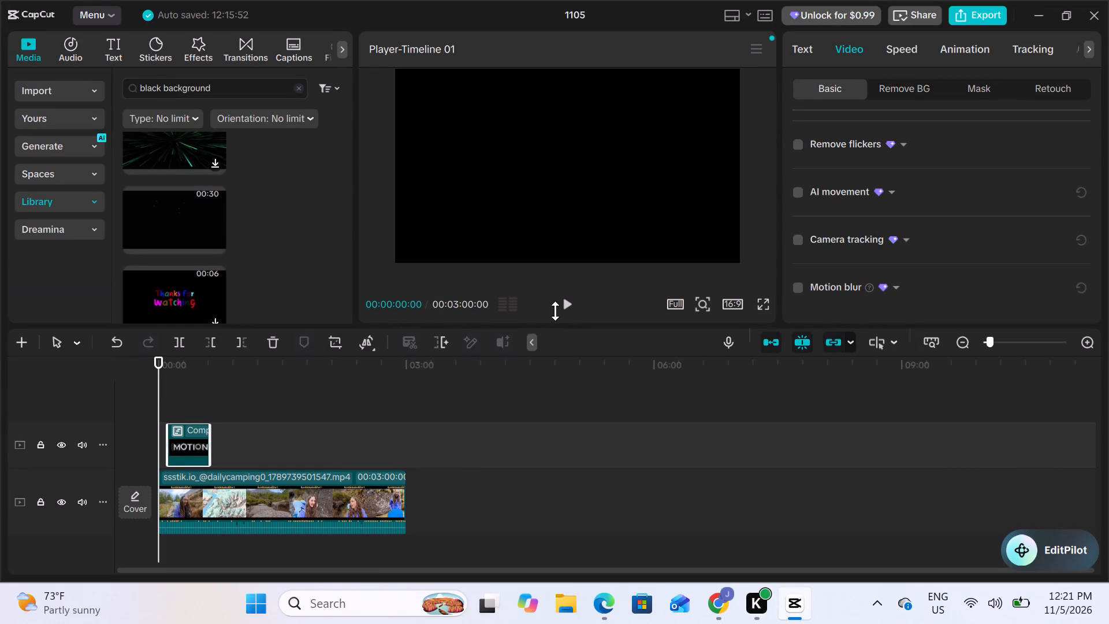
pyautogui.click(567, 304)
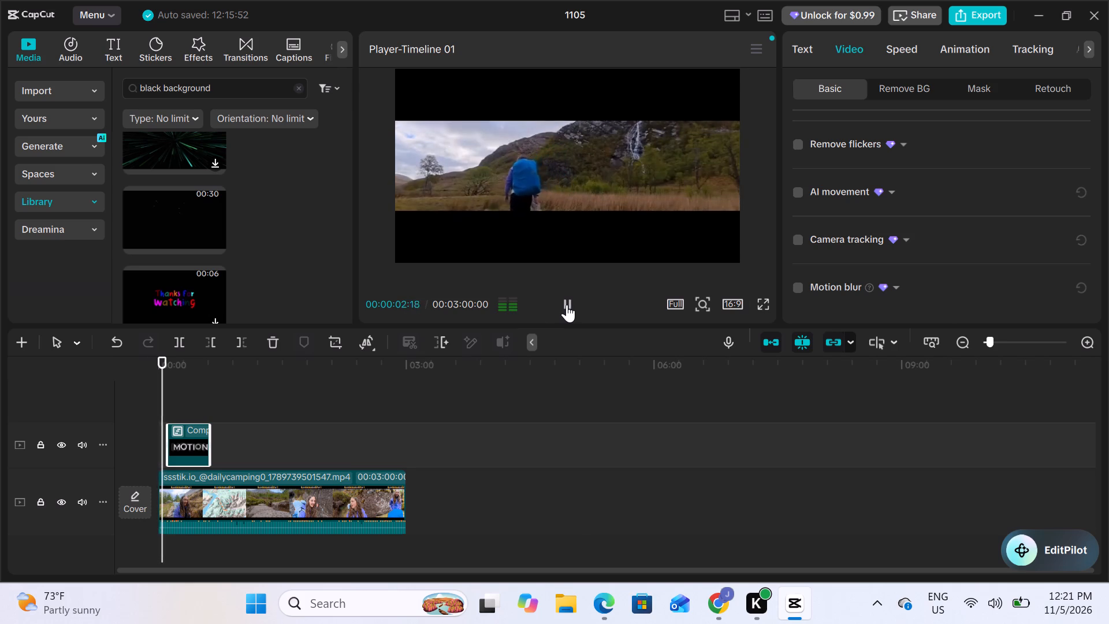
pyautogui.click(567, 304)
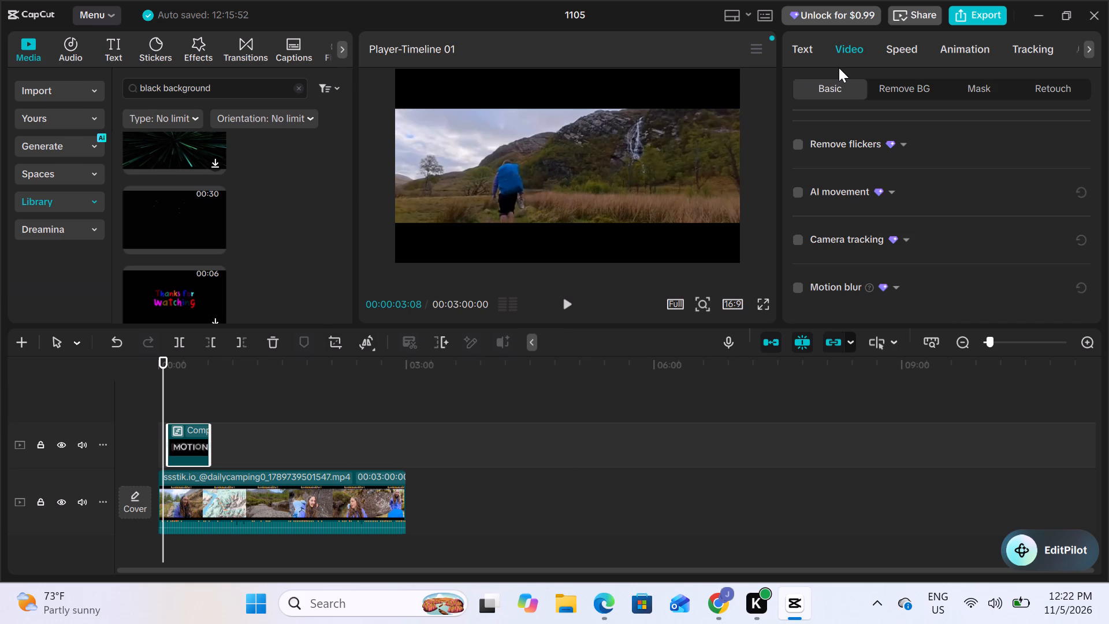
# Examine the camping clip's basic video options from Transform to Canvas, and its entrance animations.
pyautogui.click(246, 491)
pyautogui.scroll(-1, 859, 178)
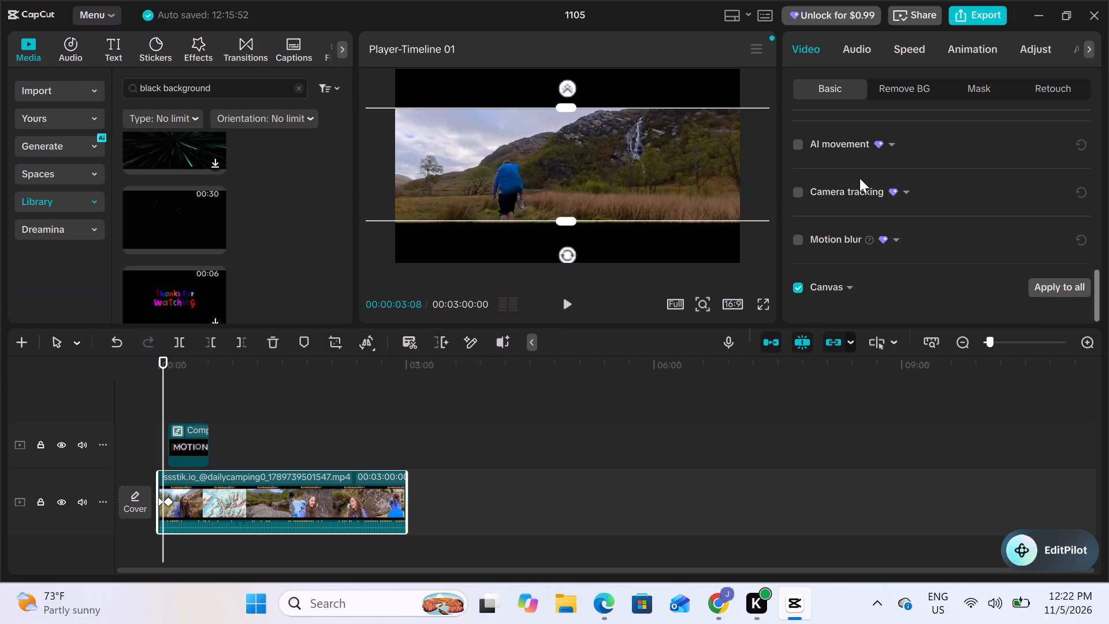
pyautogui.scroll(-1, 859, 178)
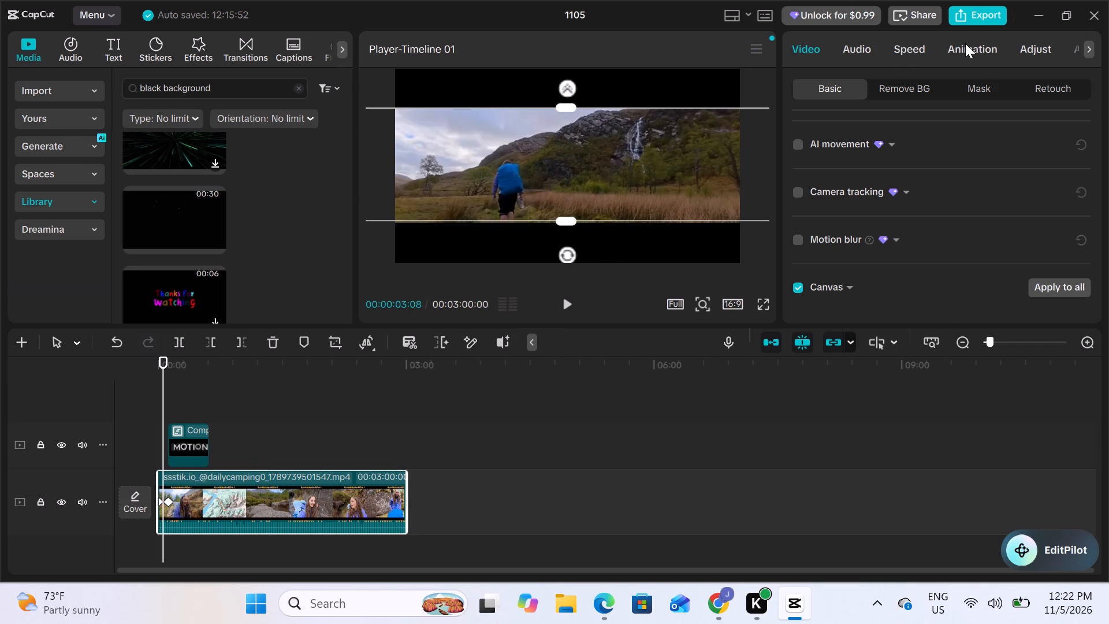
pyautogui.scroll(-4, 855, 143)
pyautogui.click(849, 285)
pyautogui.scroll(-2, 849, 285)
pyautogui.scroll(2, 849, 285)
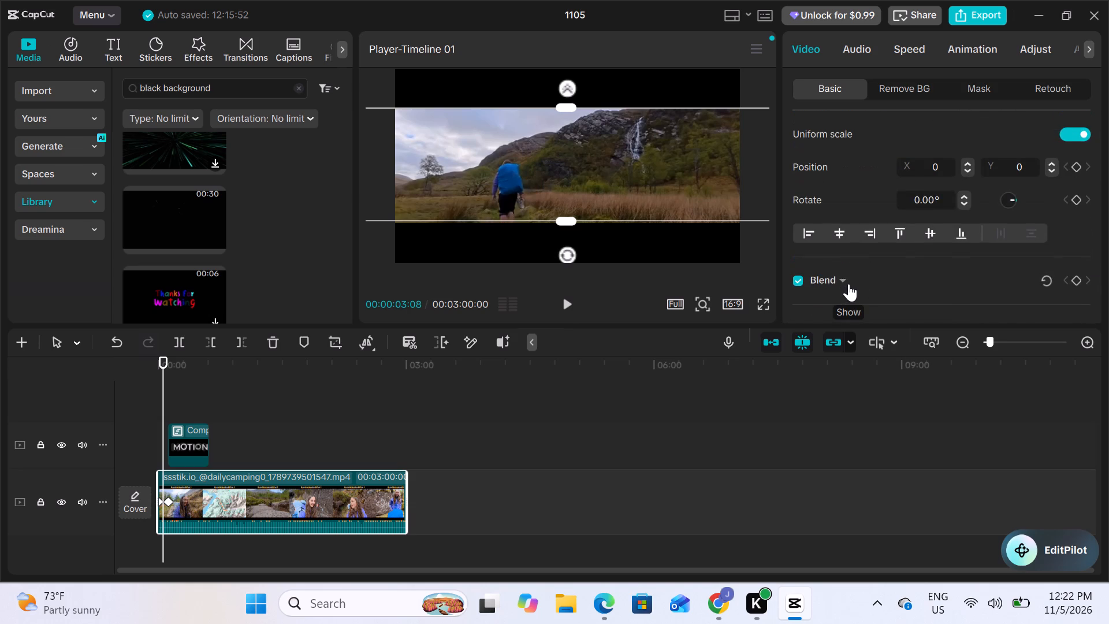
pyautogui.scroll(2, 849, 284)
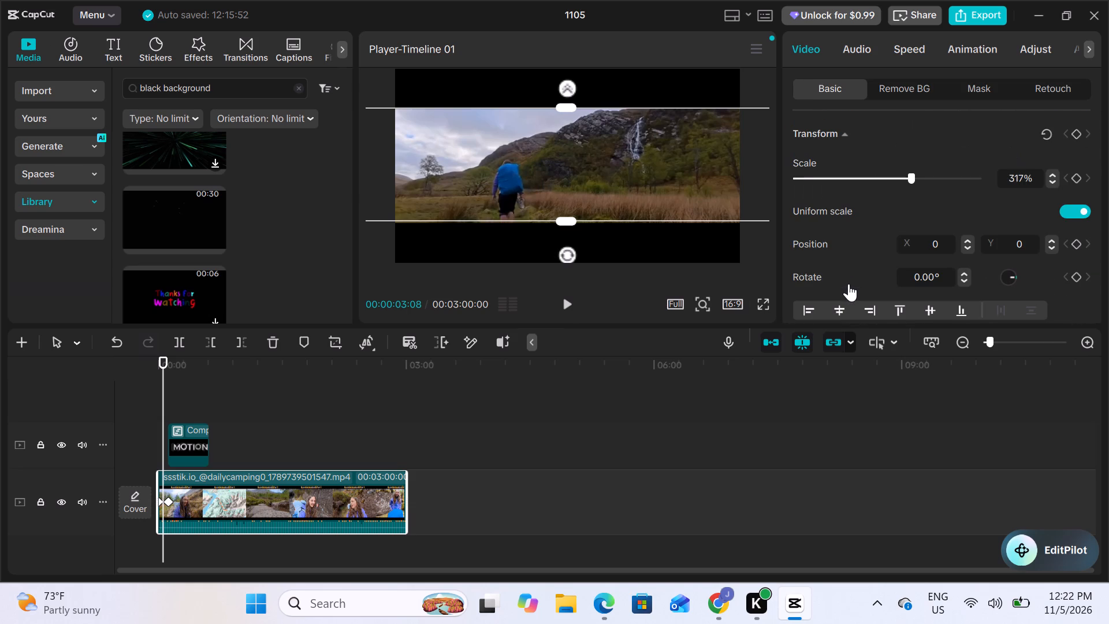
pyautogui.scroll(1, 849, 284)
pyautogui.click(974, 43)
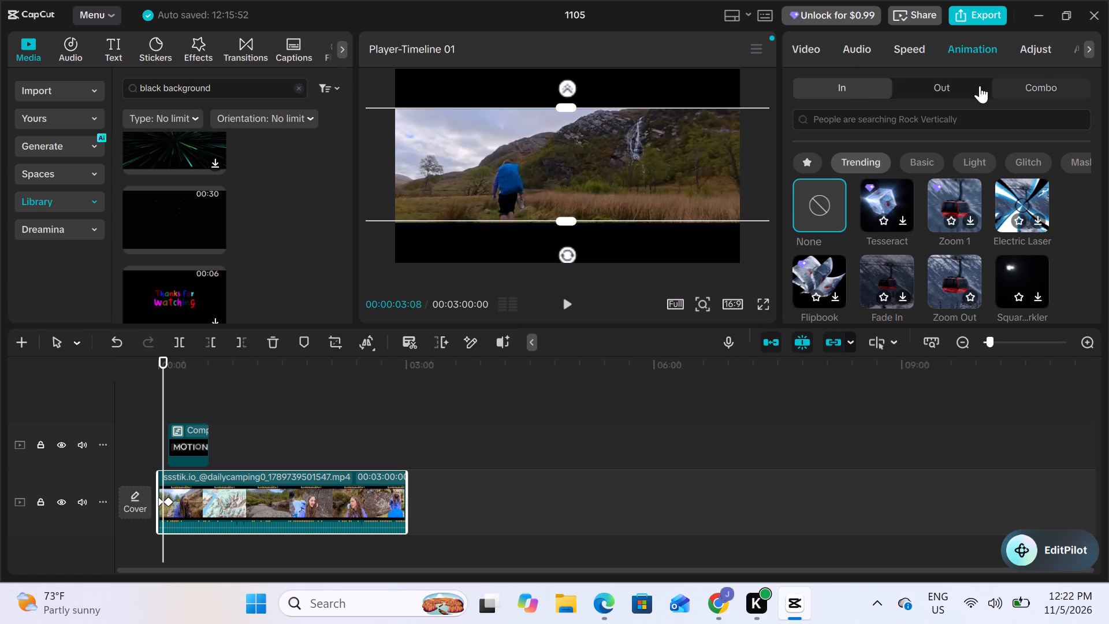
pyautogui.click(807, 46)
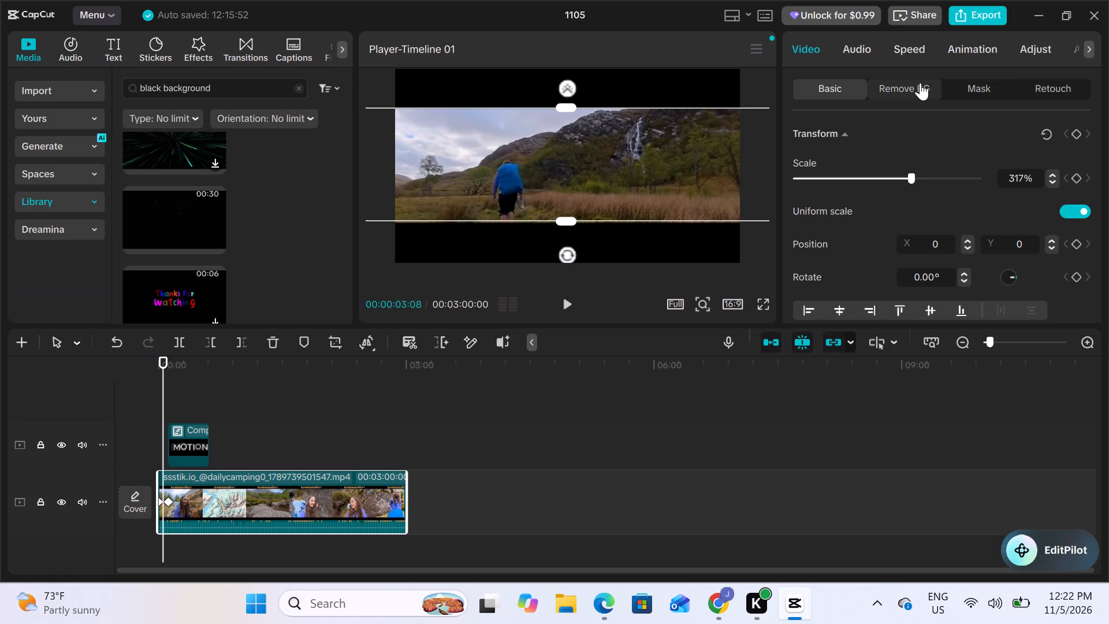
# Examine the camping clip's basic video options again, from Blend and Stabilize through Motion blur to Canvas.
pyautogui.scroll(-1, 803, 188)
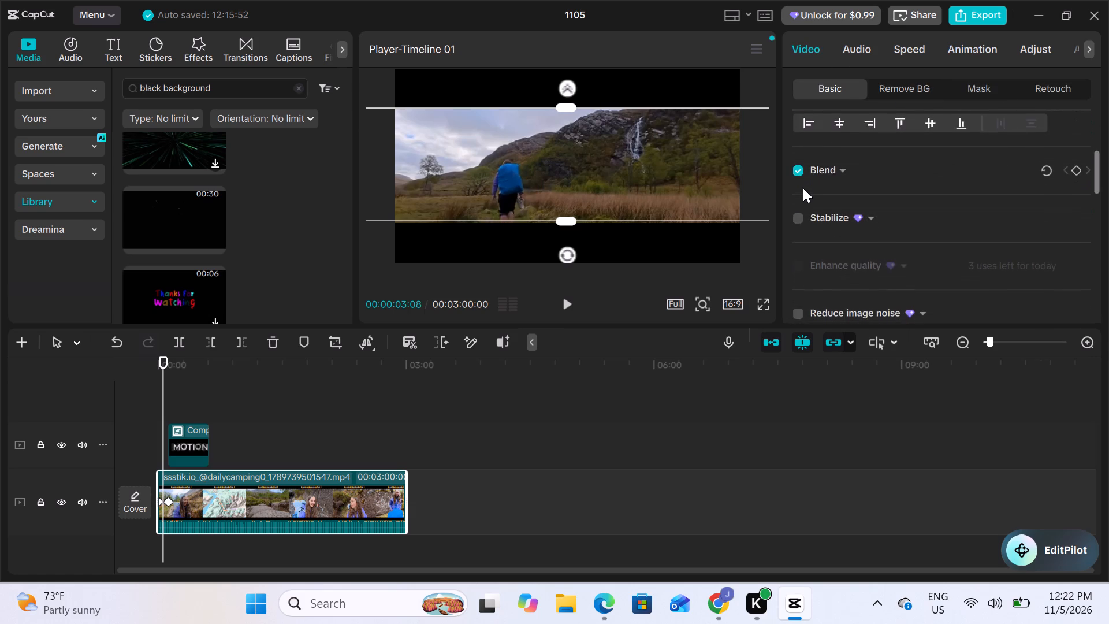
pyautogui.scroll(-2, 803, 188)
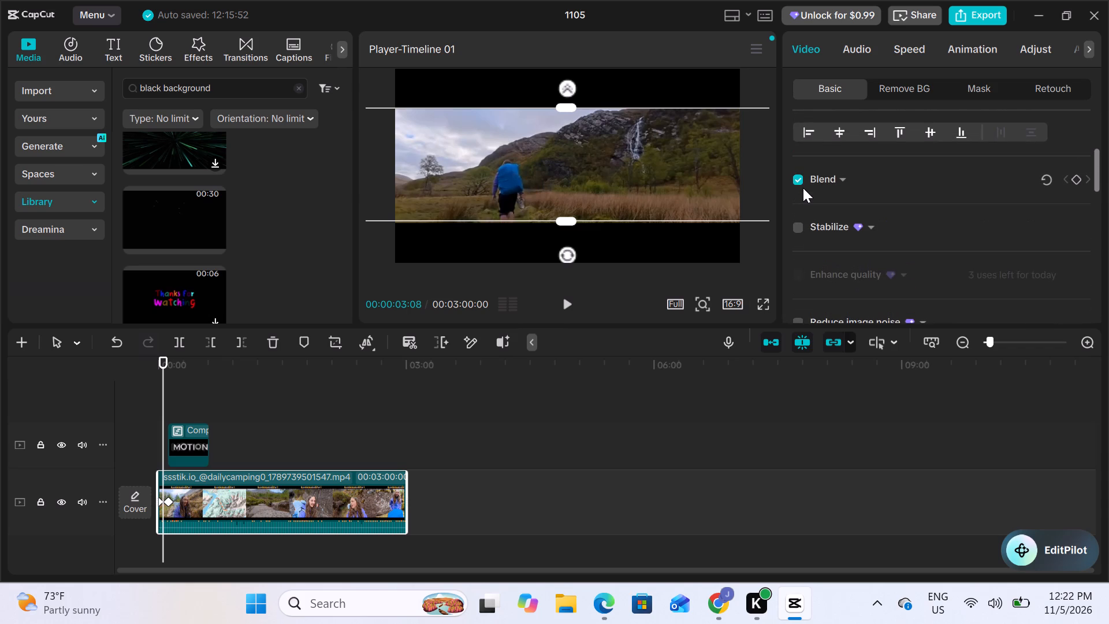
pyautogui.scroll(-3, 803, 188)
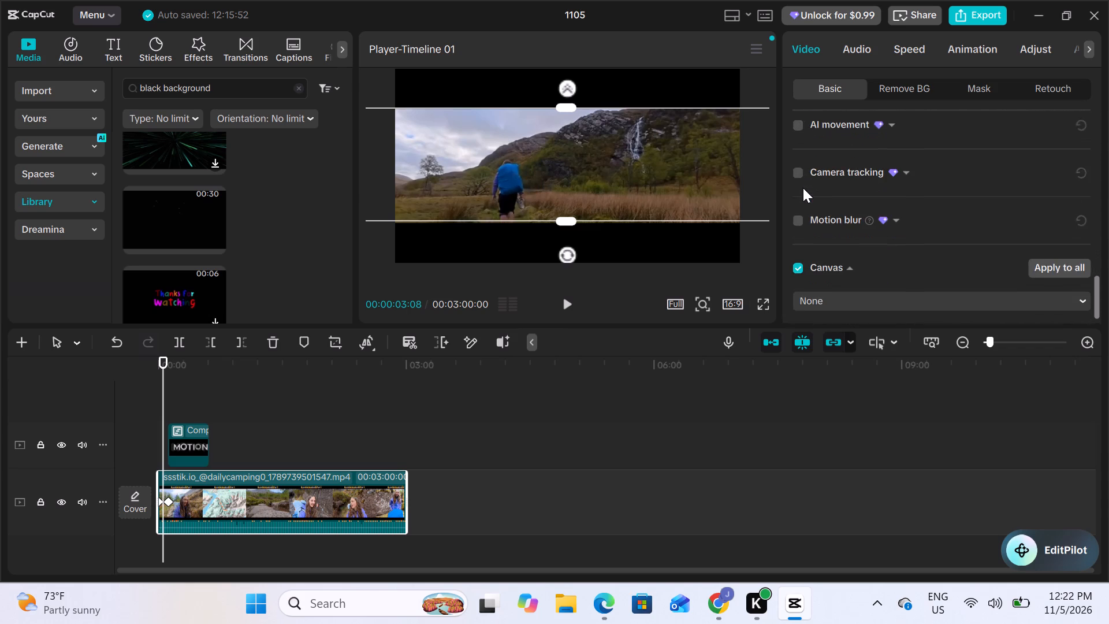
pyautogui.scroll(-3, 803, 188)
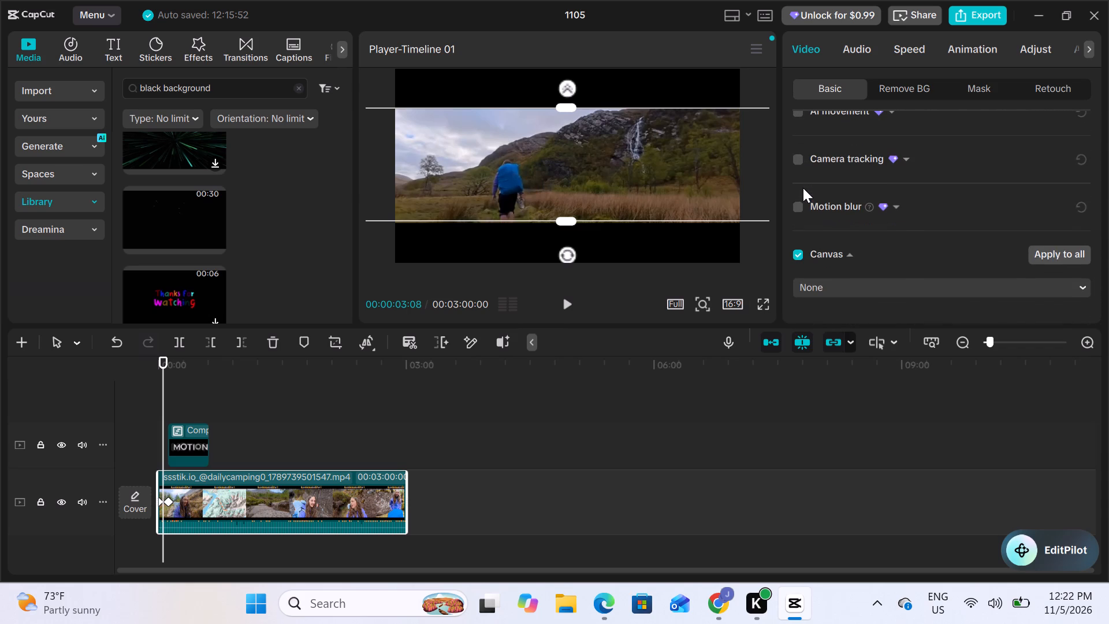
pyautogui.scroll(-1, 803, 188)
pyautogui.scroll(1, 803, 188)
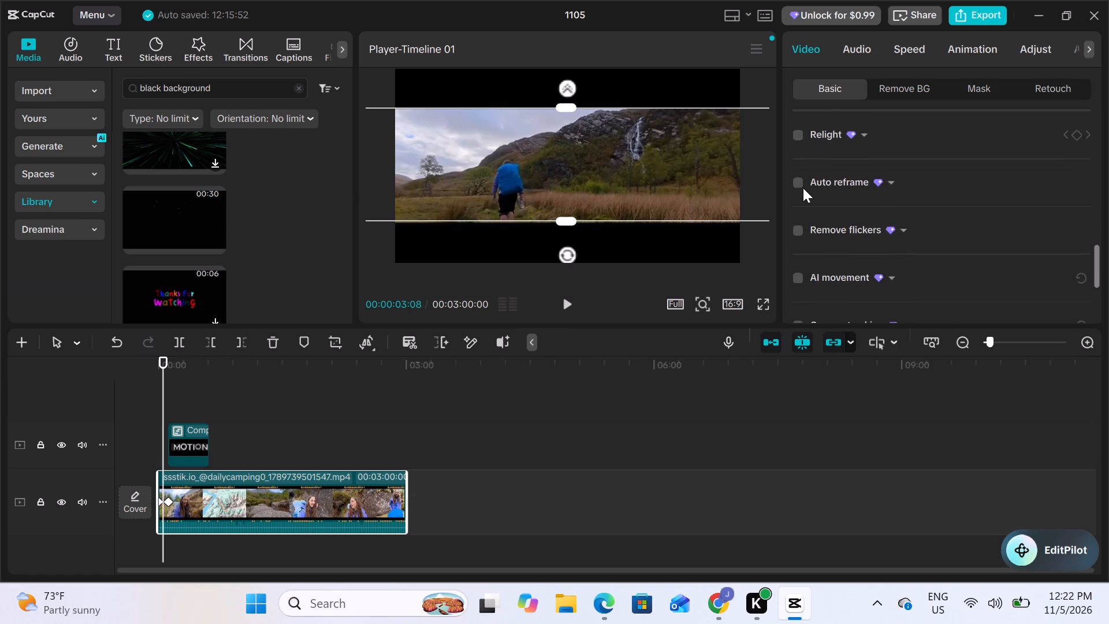
pyautogui.scroll(3, 803, 188)
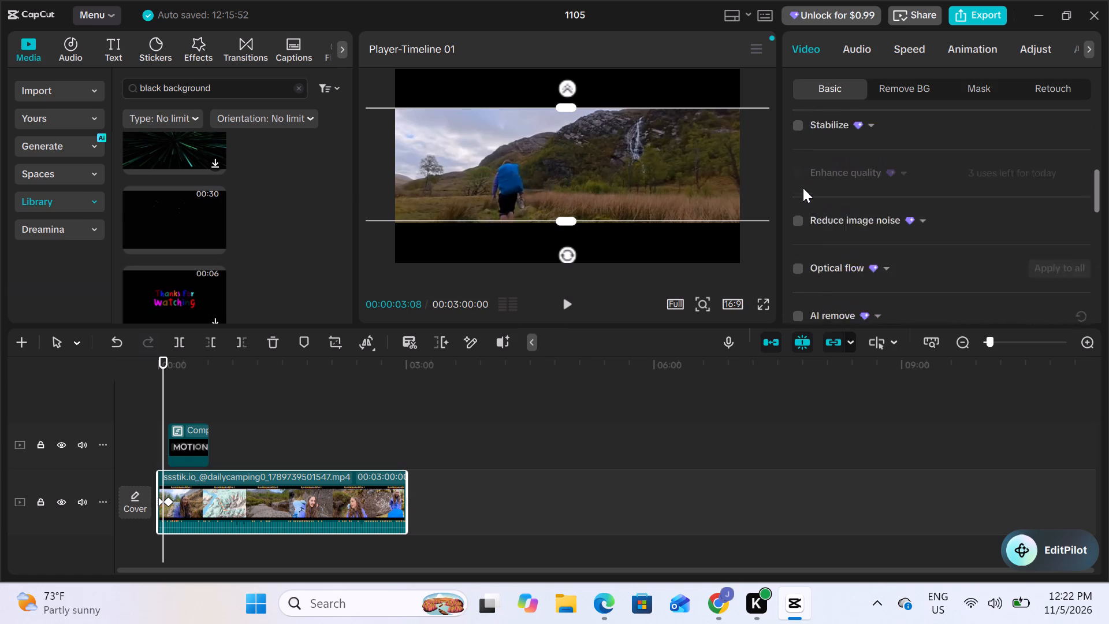
pyautogui.scroll(2, 803, 188)
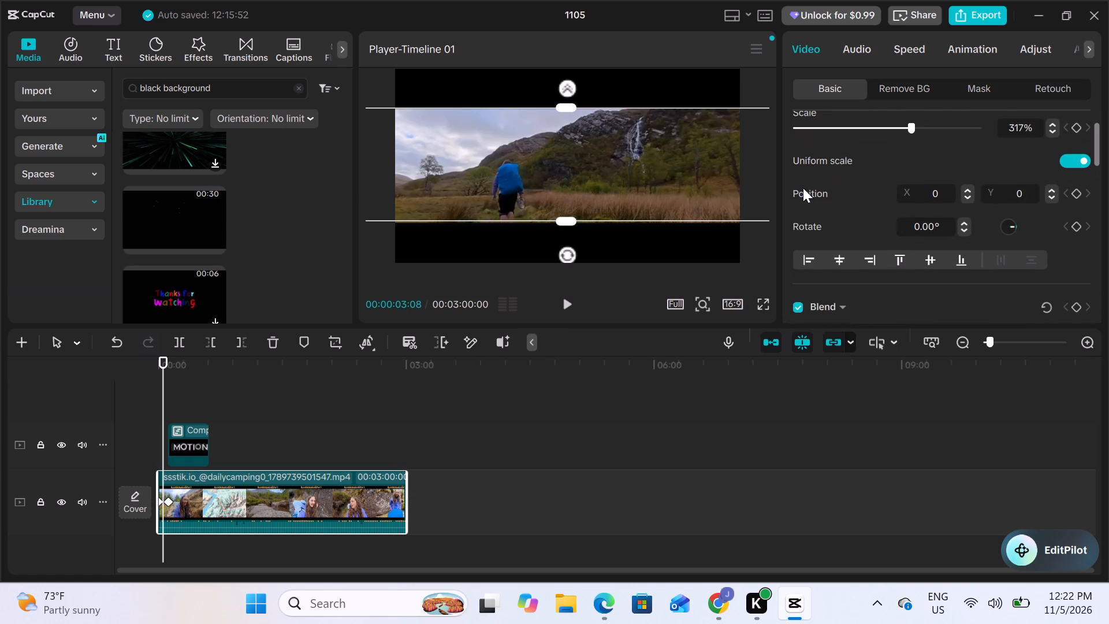
pyautogui.scroll(2, 803, 188)
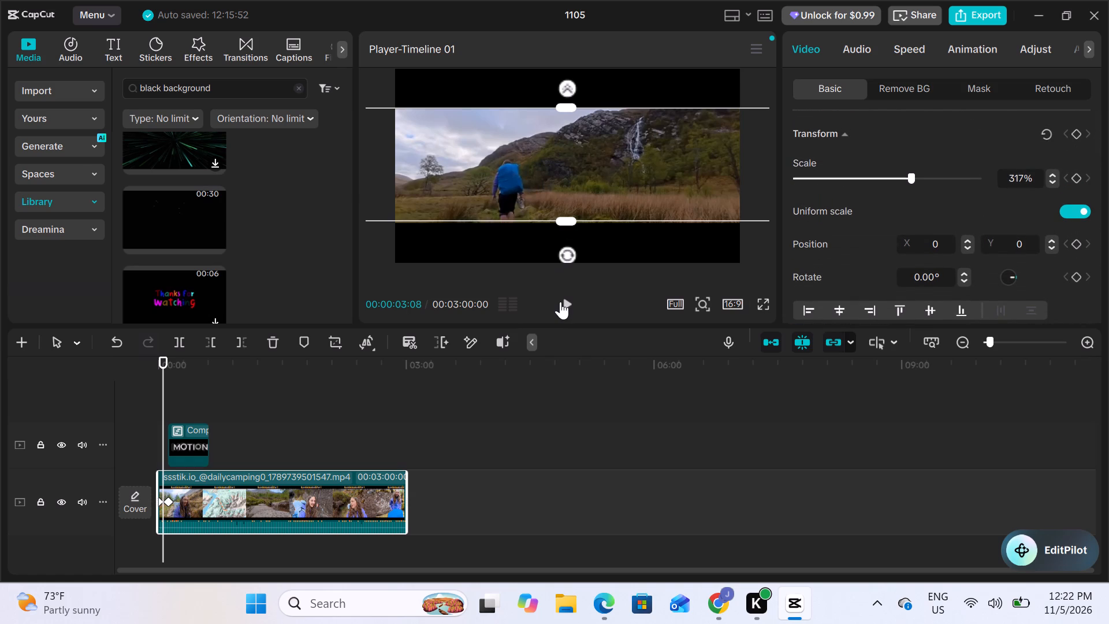
# Play the rest of the mask reveal into the MOTION compound clip and pause at 00:00:07:25.
pyautogui.click(567, 302)
pyautogui.click(567, 302)
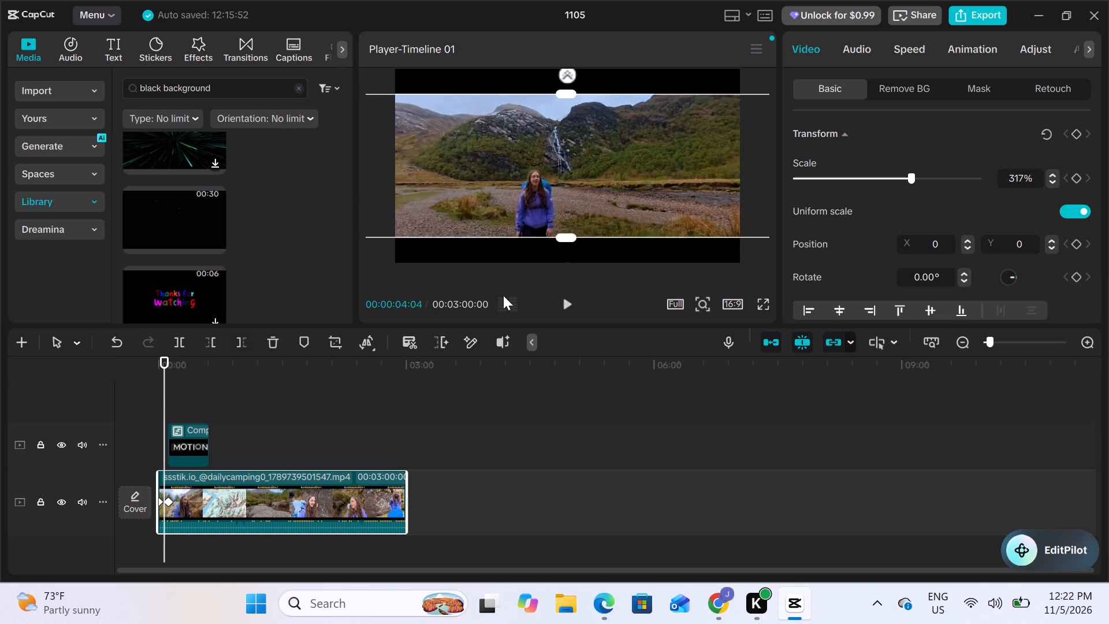
pyautogui.click(723, 603)
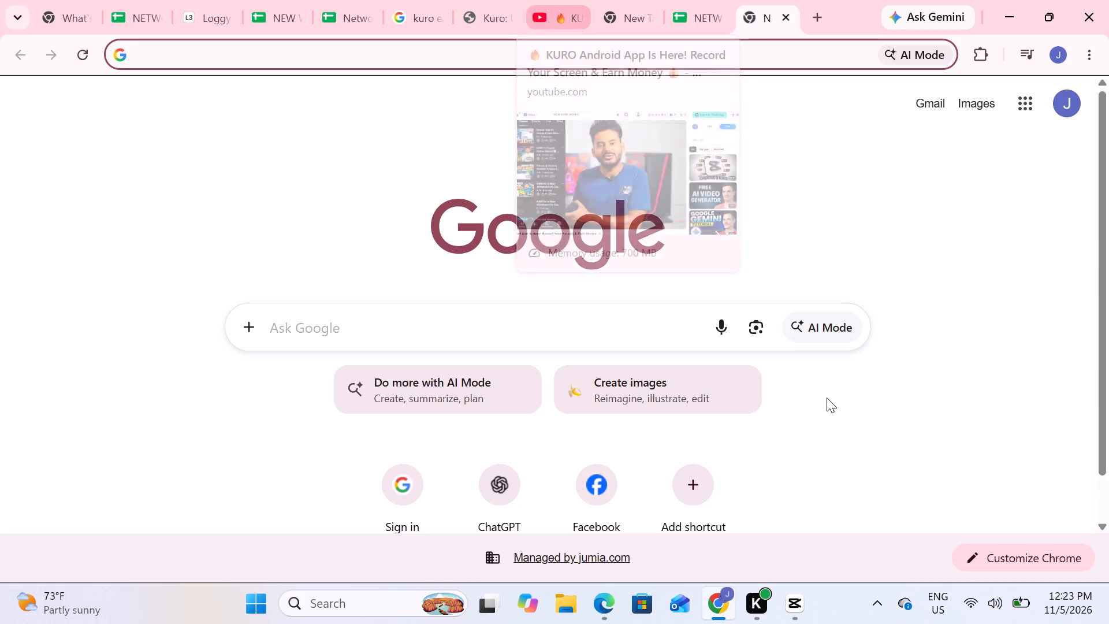
pyautogui.click(789, 607)
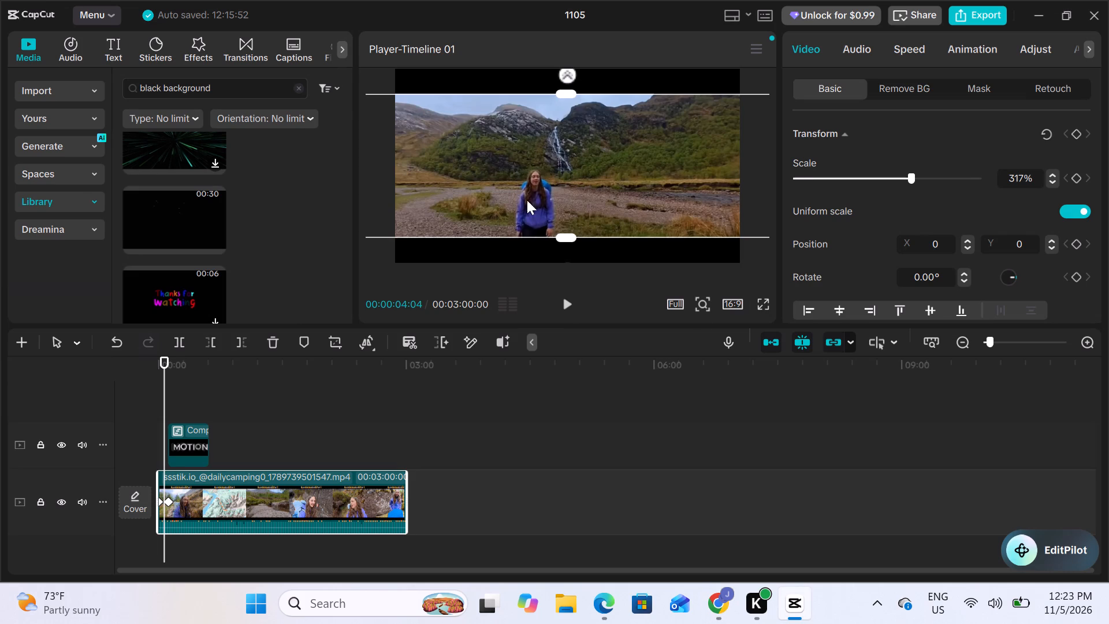
pyautogui.click(567, 303)
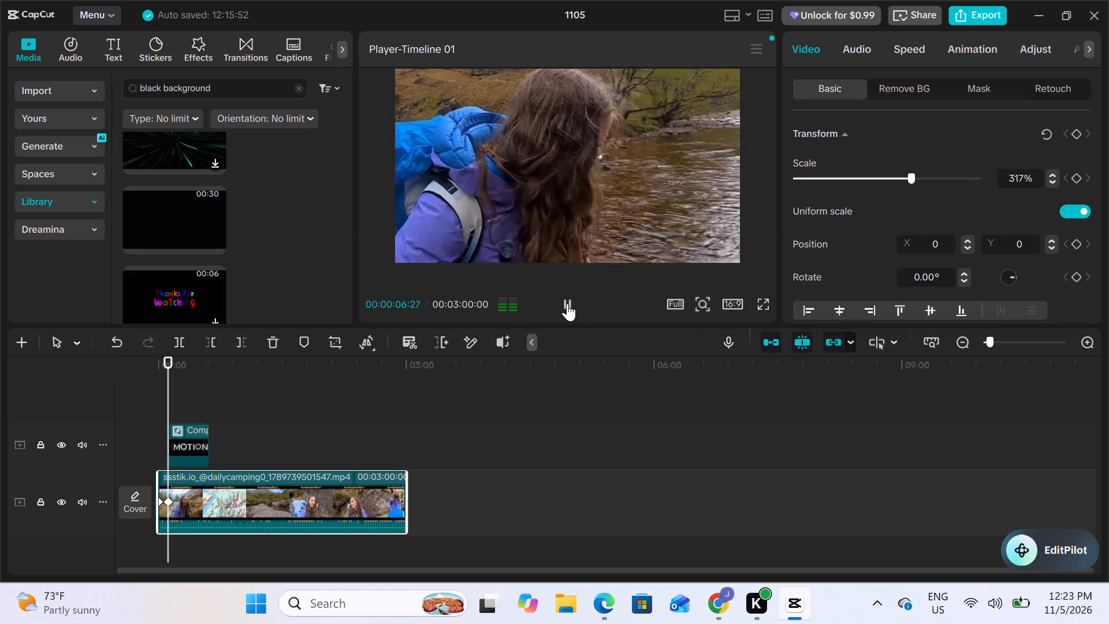
pyautogui.click(567, 303)
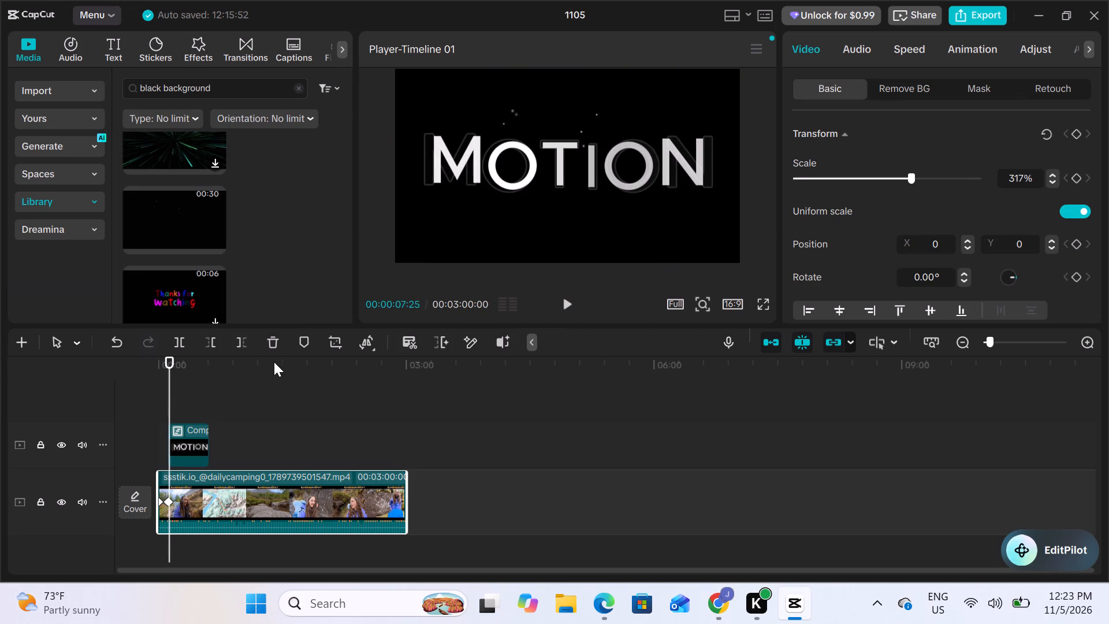
# Scrub the timeline from its start to 00:00:07:08, at the beginning of the MOTION compound clip.
pyautogui.moveTo(168, 384); pyautogui.dragTo(158, 384)
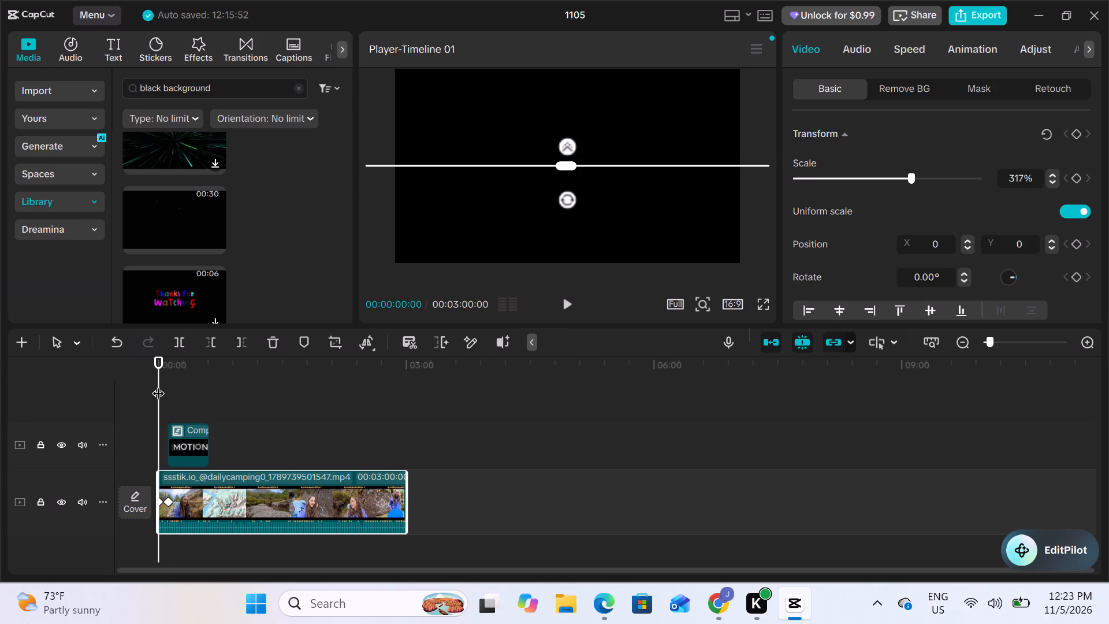
pyautogui.scroll(-1, 948, 216)
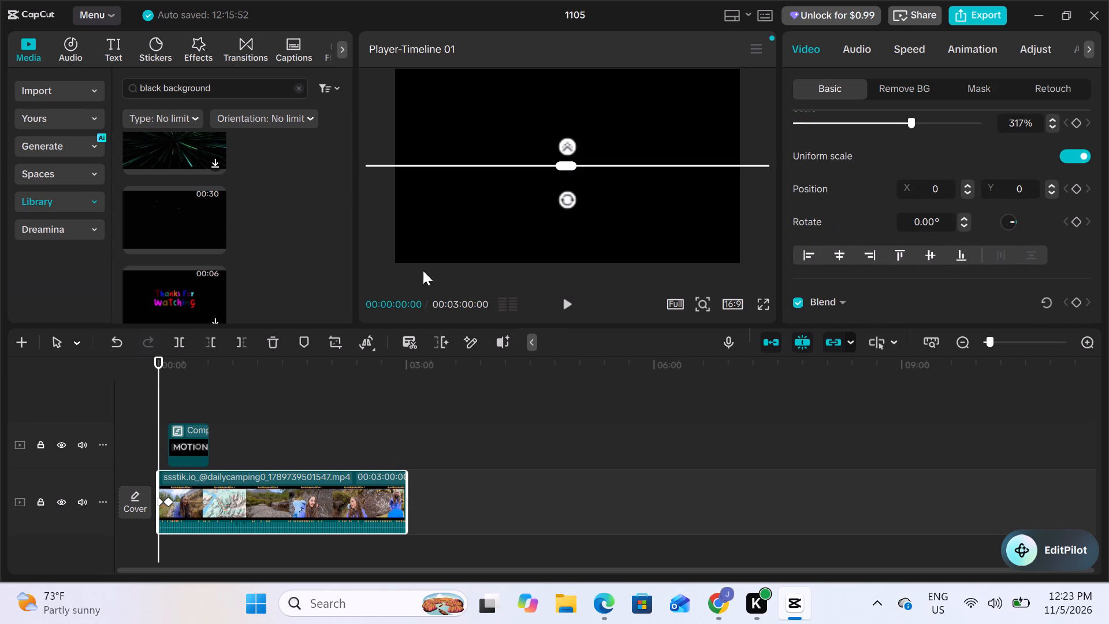
pyautogui.moveTo(158, 390); pyautogui.dragTo(169, 389)
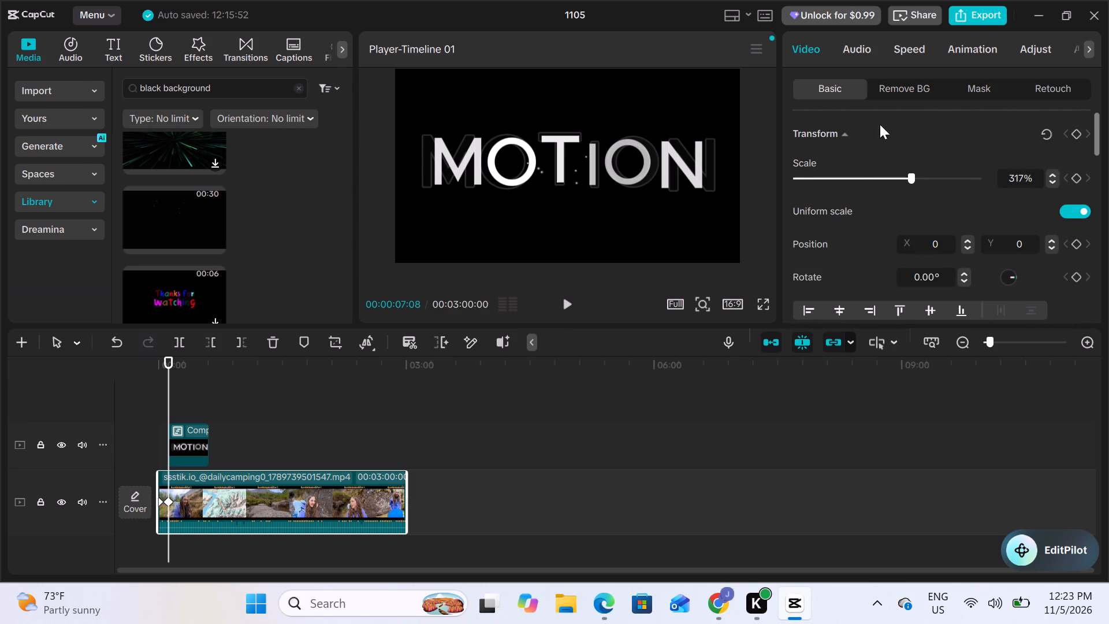
# Examine the camping clip's speed, basic audio and animation settings.
pyautogui.click(913, 49)
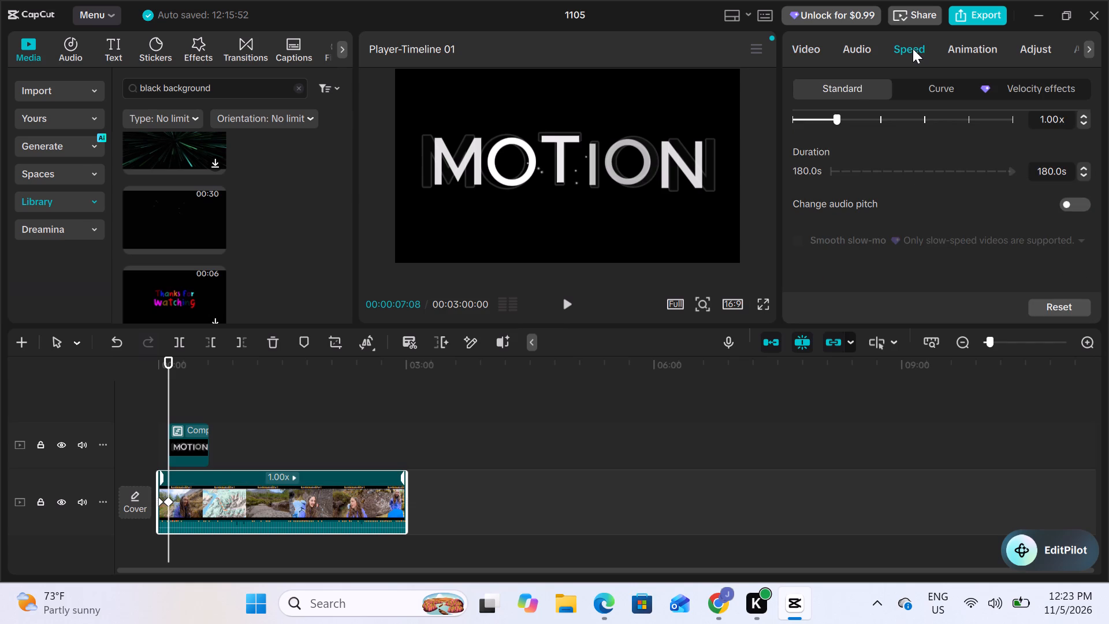
pyautogui.click(867, 48)
pyautogui.scroll(-5, 828, 151)
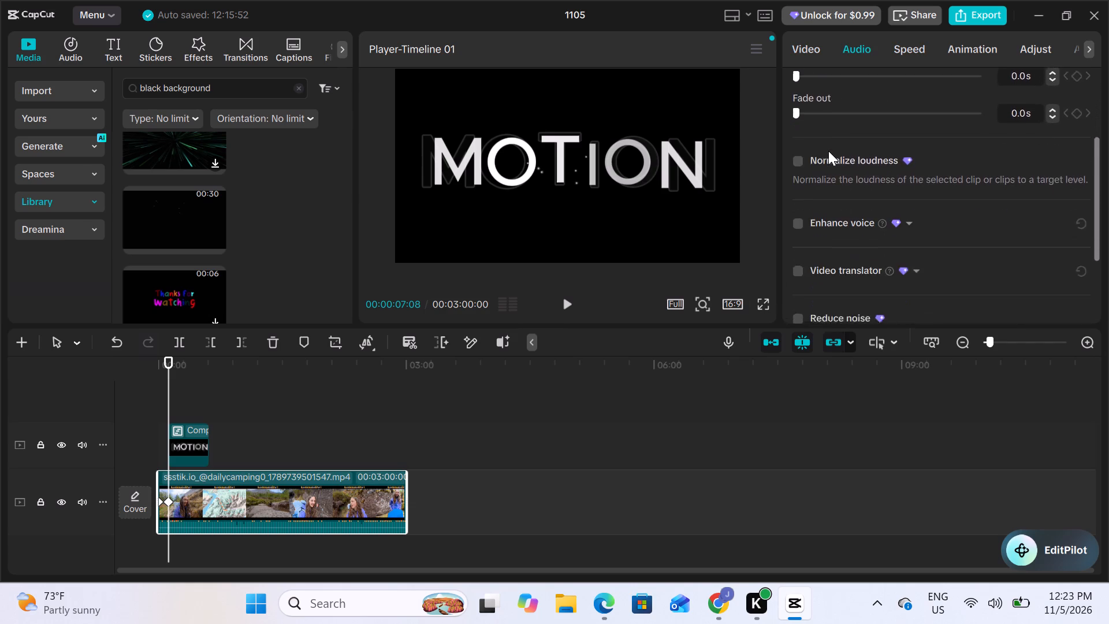
pyautogui.scroll(-2, 828, 151)
pyautogui.scroll(6, 828, 151)
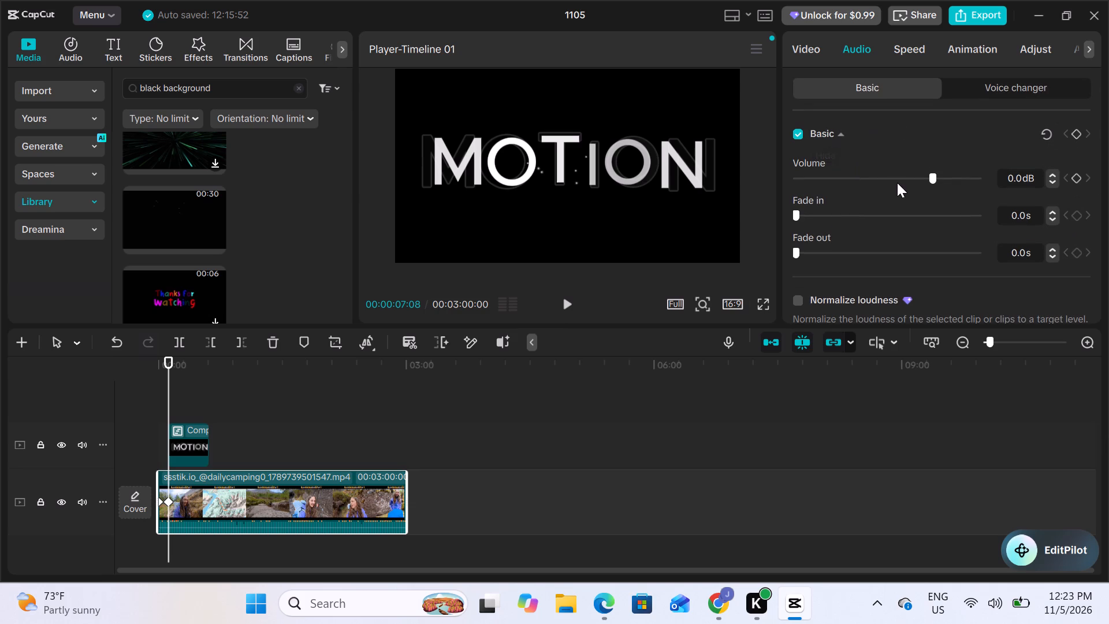
pyautogui.scroll(2, 897, 183)
pyautogui.click(972, 50)
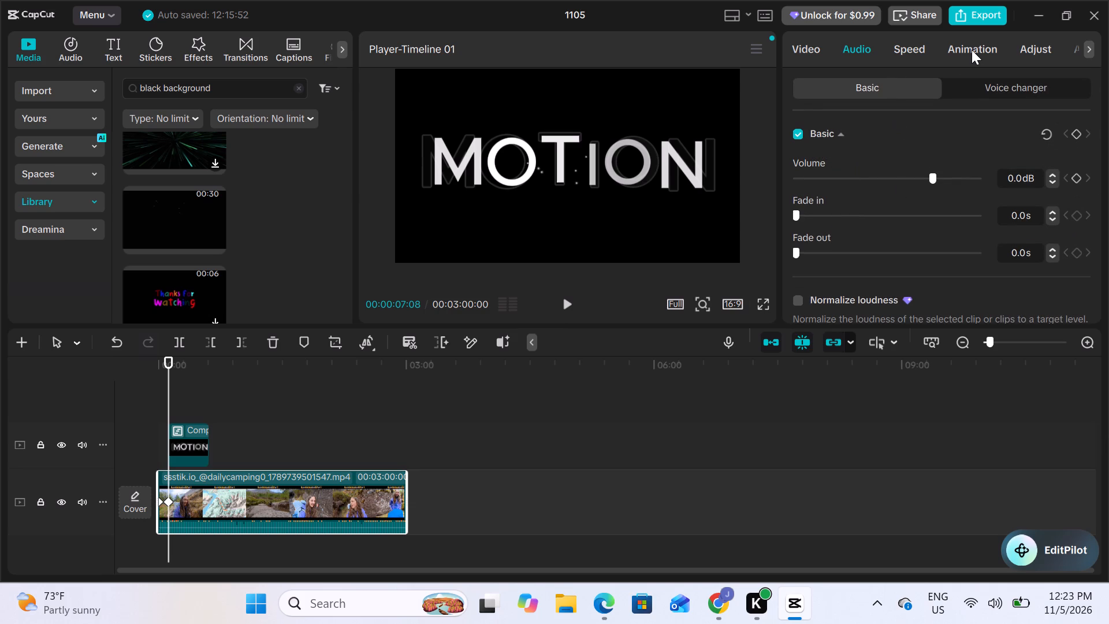
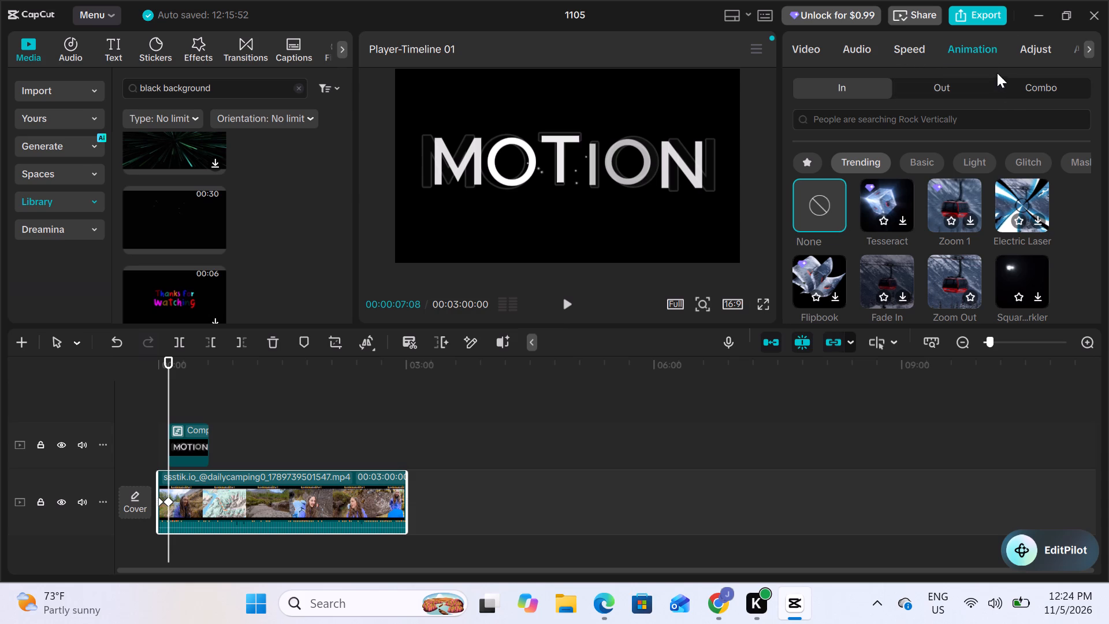
# Examine the MOTION compound clip's basic video options, from Transform and Blend through Enhance quality to Motion blur.
pyautogui.click(178, 457)
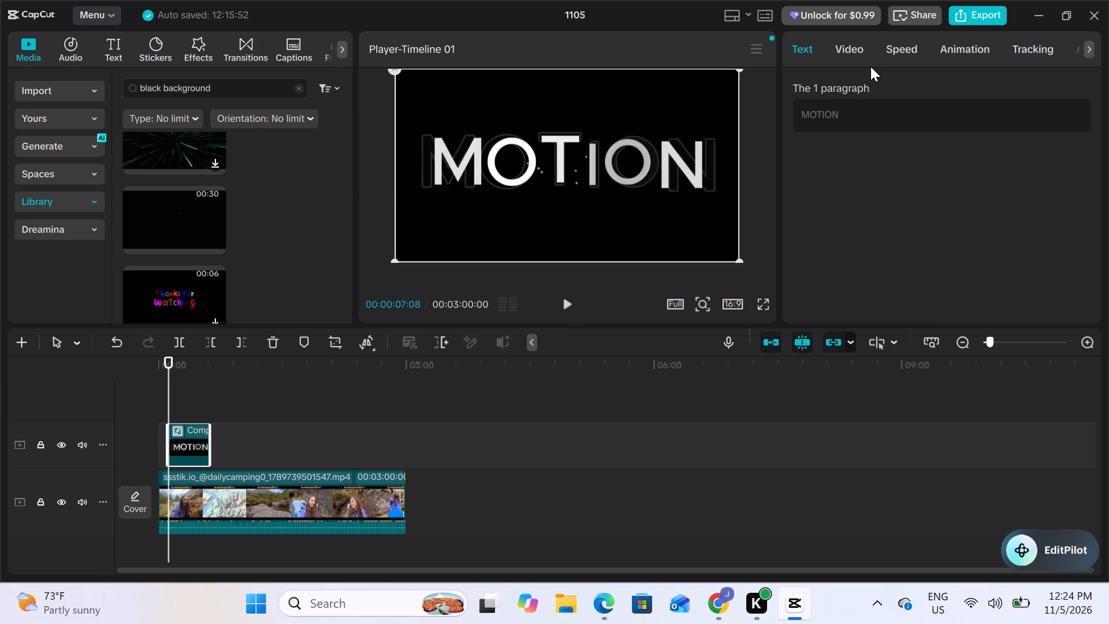
pyautogui.click(847, 51)
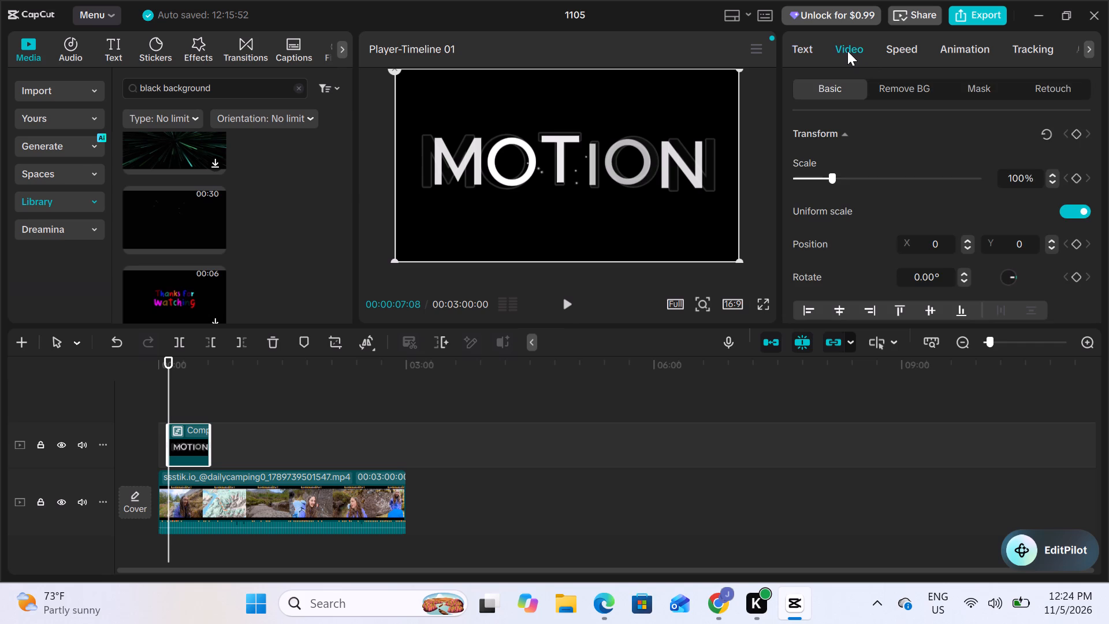
pyautogui.scroll(-1, 843, 155)
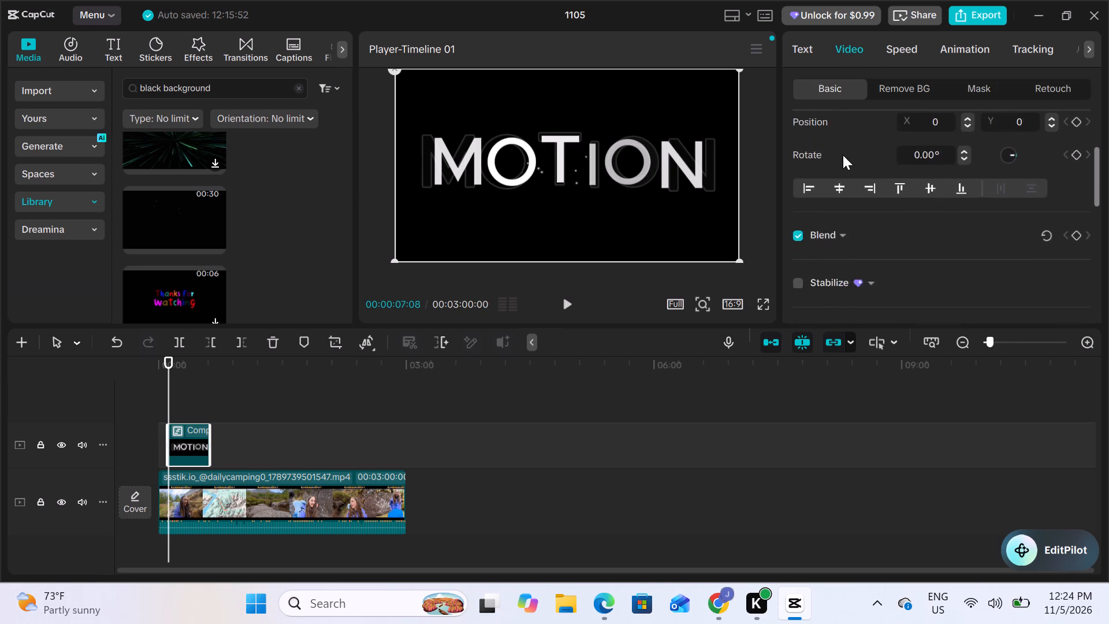
pyautogui.scroll(-2, 843, 155)
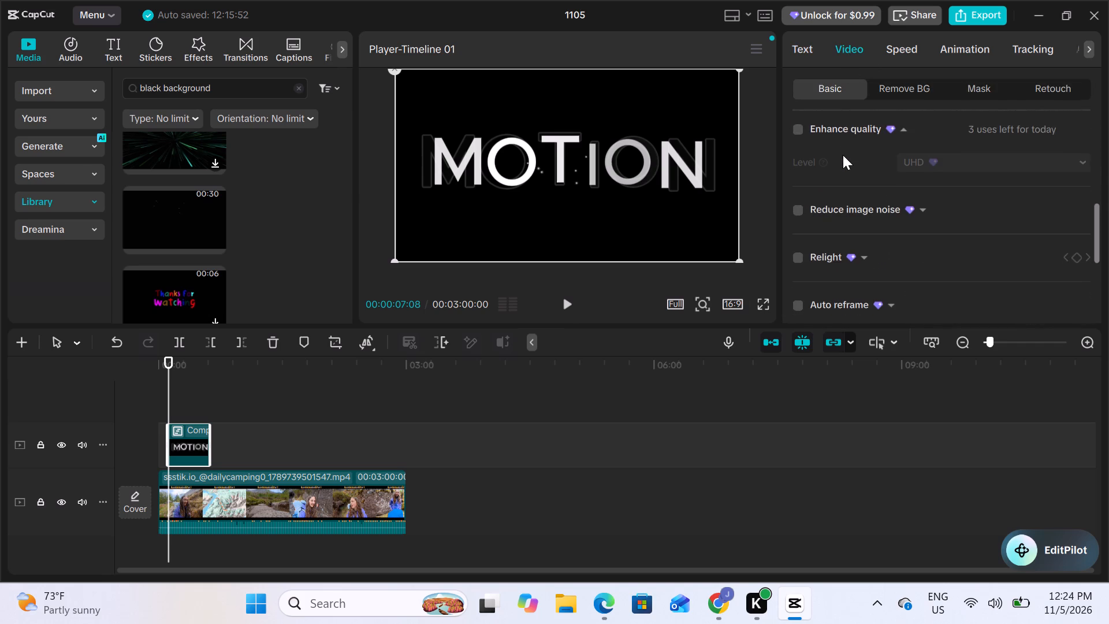
pyautogui.scroll(-1, 843, 155)
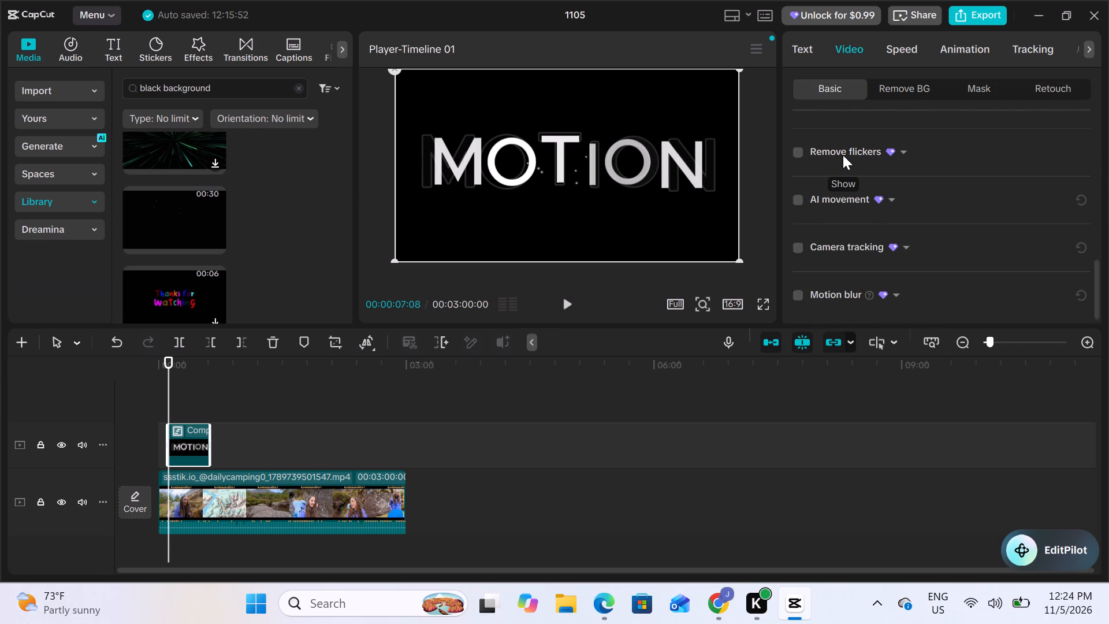
pyautogui.scroll(1, 843, 155)
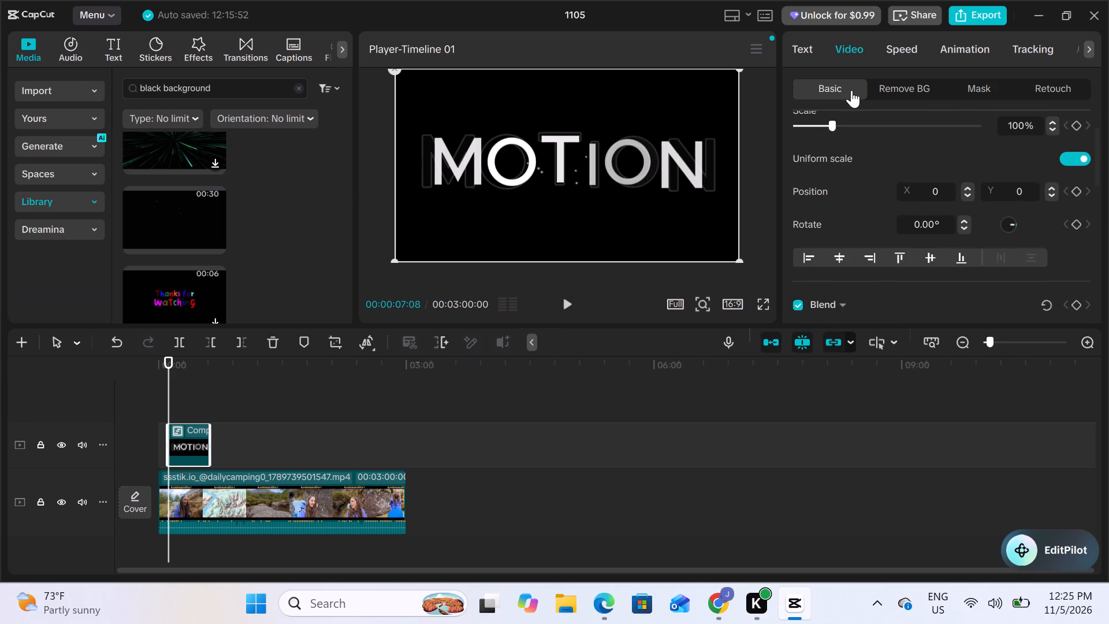
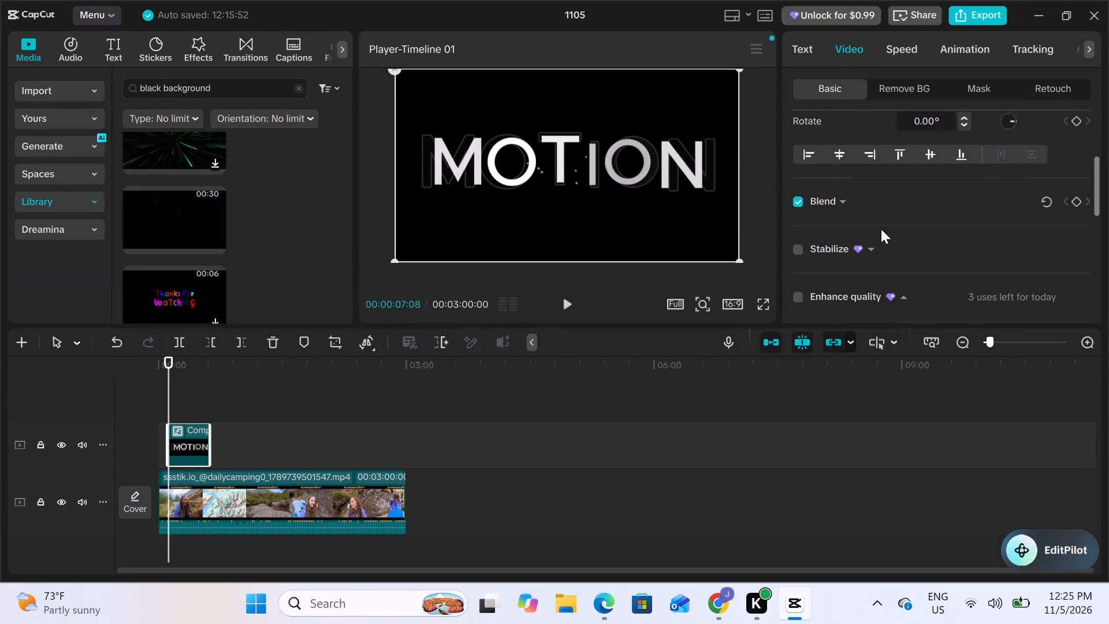
# Examine the MOTION compound clip's background removal and mask options, and review its basic video options down to Motion blur.
pyautogui.scroll(1, 881, 229)
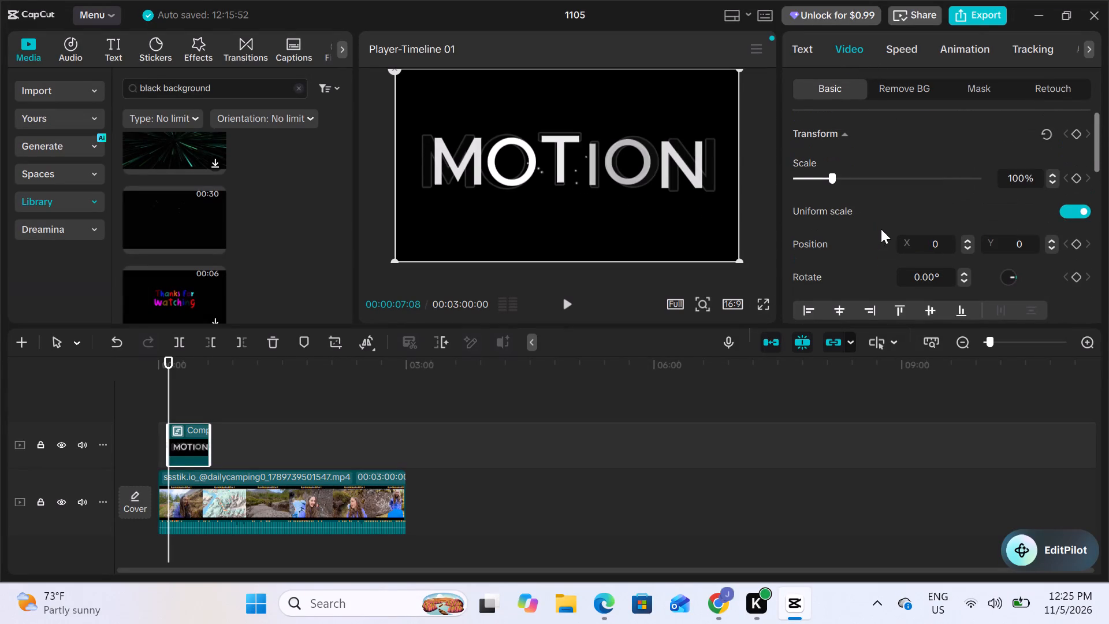
pyautogui.scroll(1, 881, 229)
pyautogui.click(889, 88)
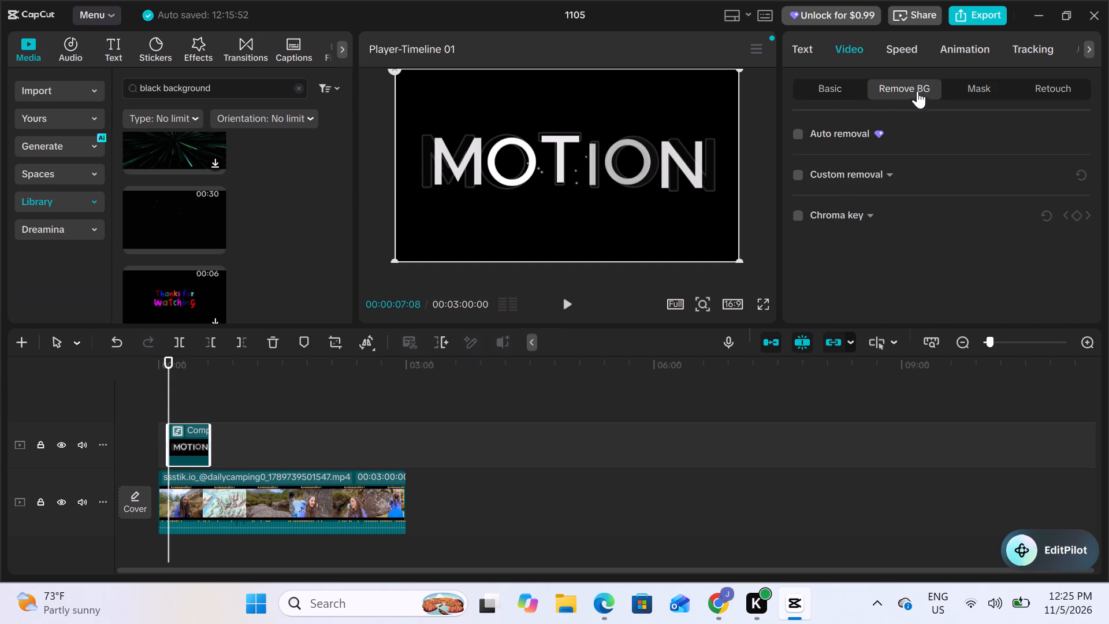
pyautogui.click(988, 87)
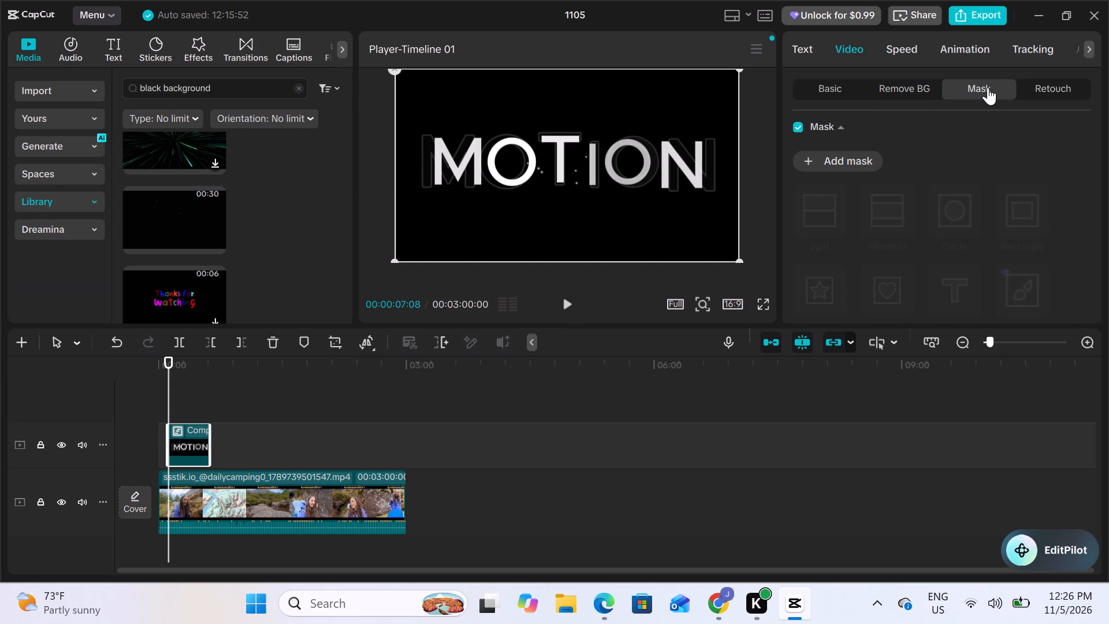
pyautogui.click(827, 88)
pyautogui.scroll(-1, 823, 187)
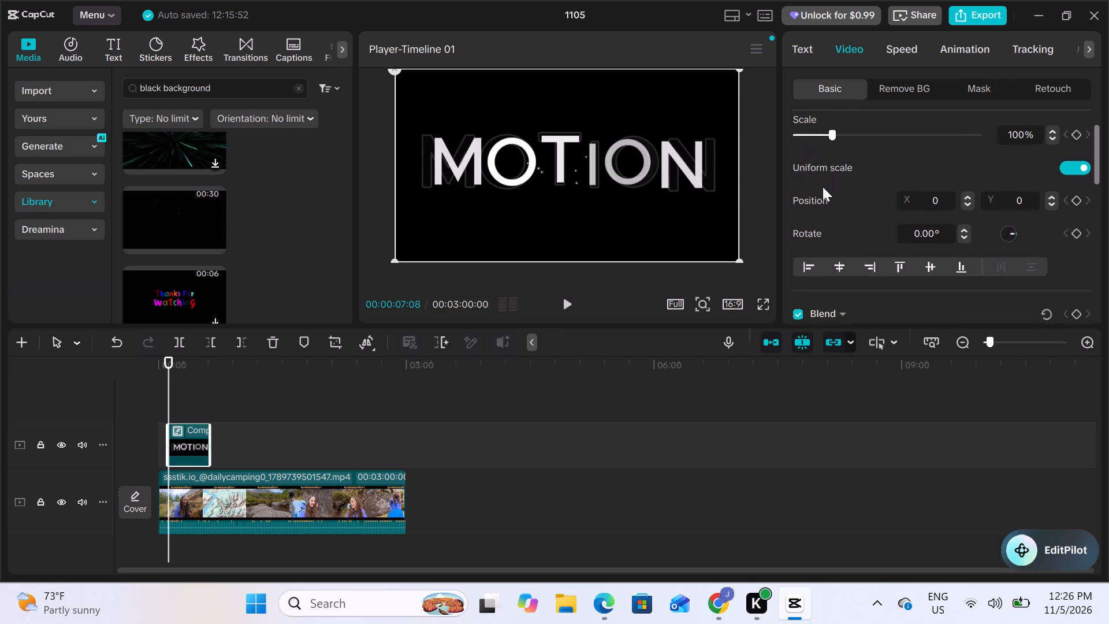
pyautogui.scroll(-3, 823, 187)
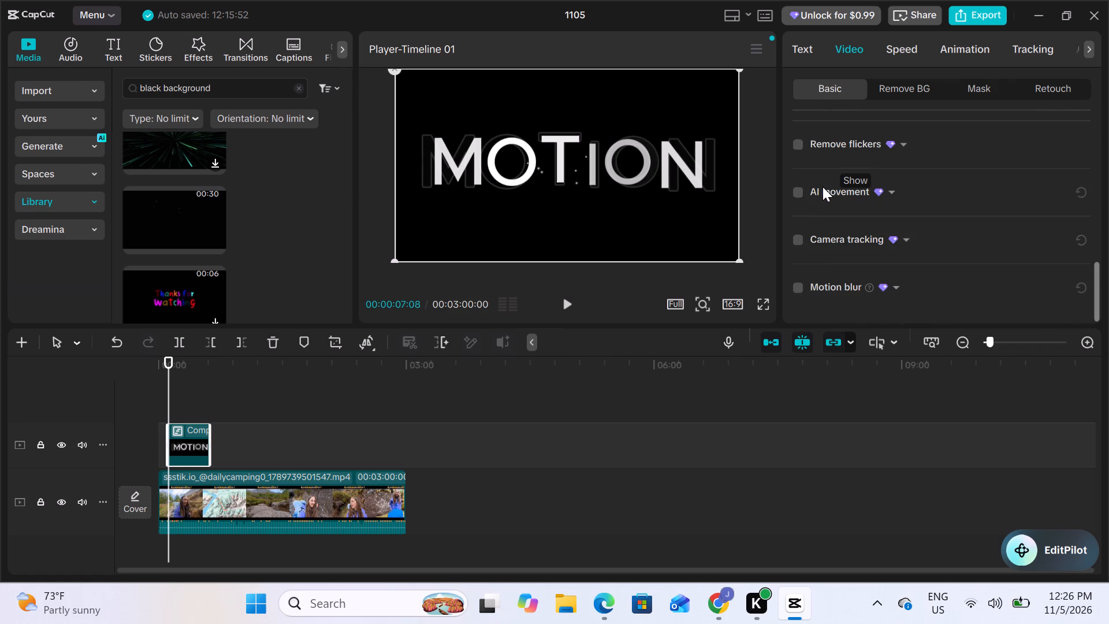
pyautogui.scroll(-1, 823, 187)
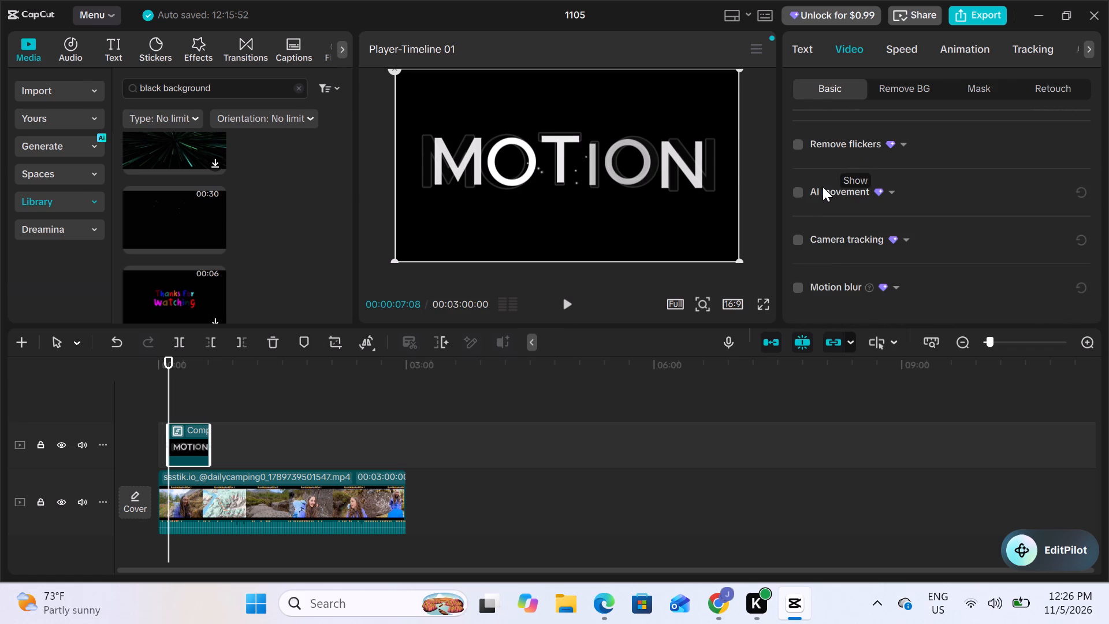
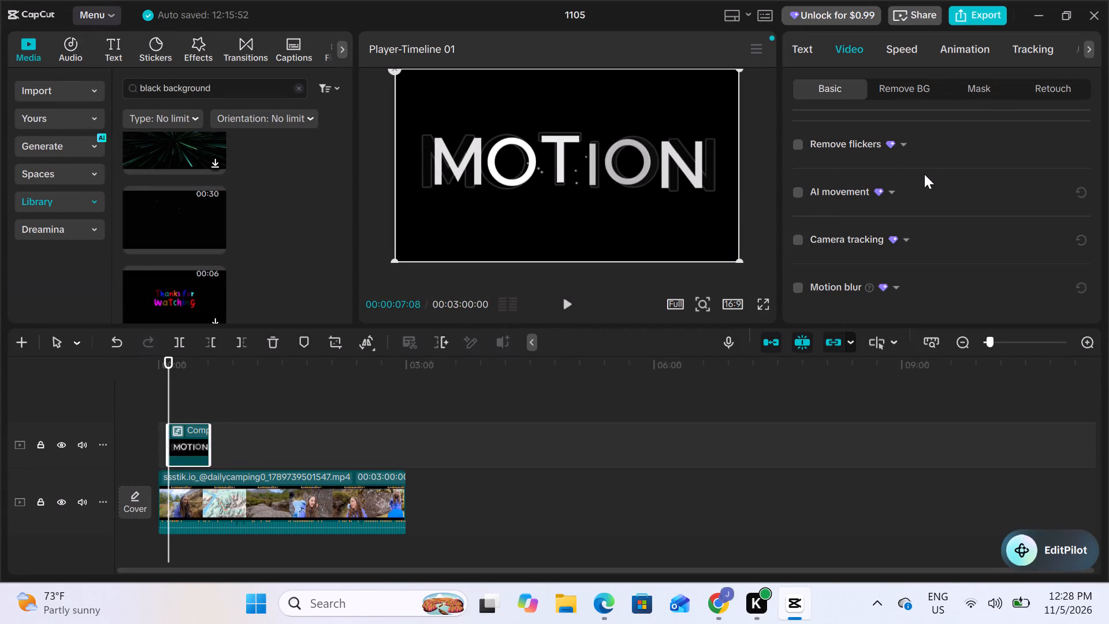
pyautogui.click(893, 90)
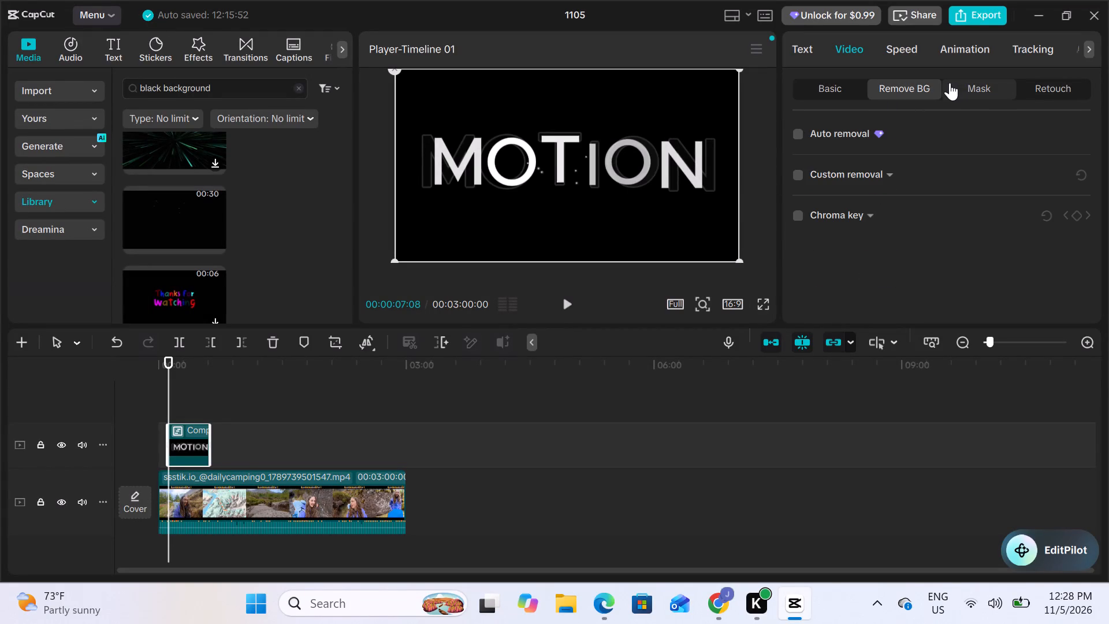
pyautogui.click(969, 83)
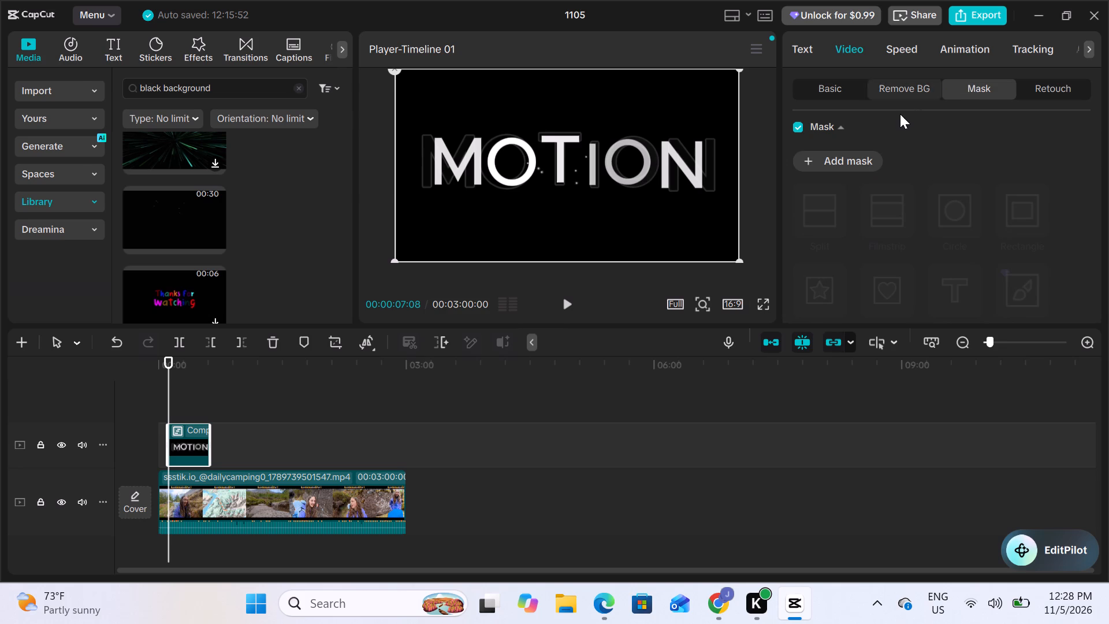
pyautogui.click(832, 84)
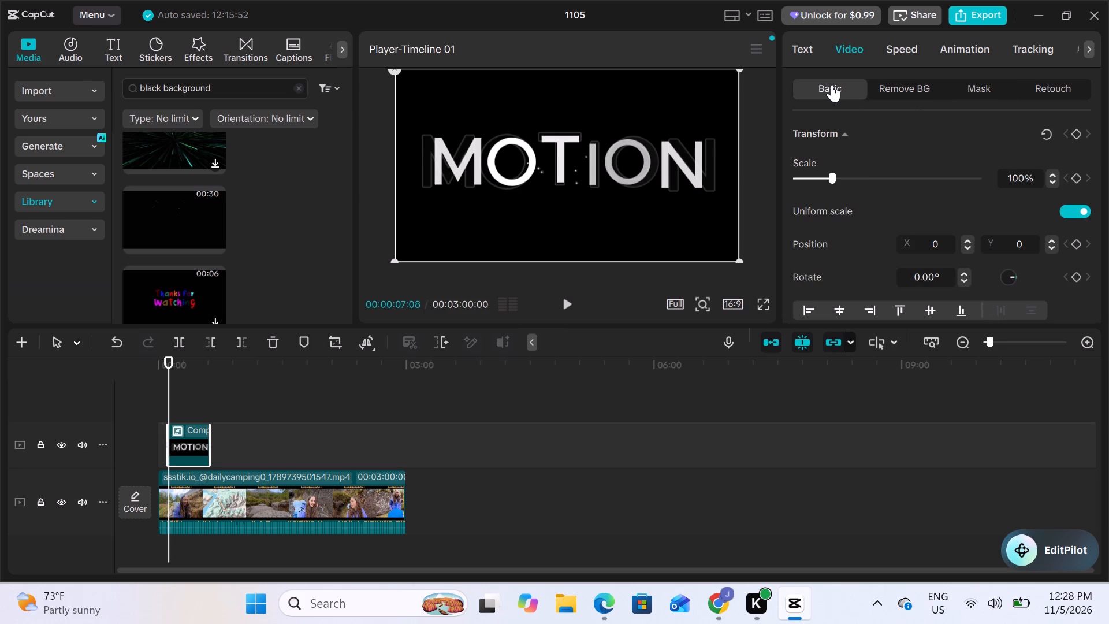